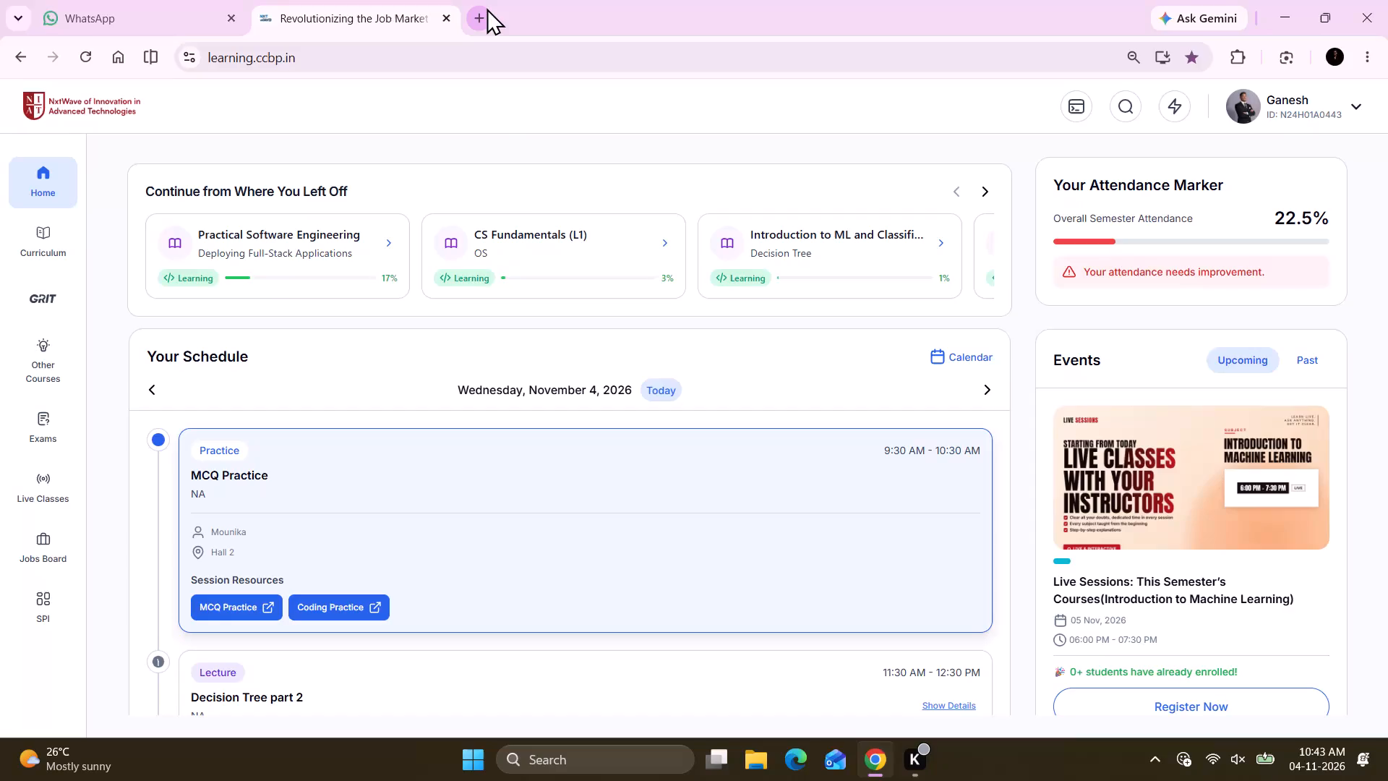
# Examine today's schedule and the details of the Decision Tree part 2 lecture, reloading the page to refresh it.
pyautogui.scroll(-3, 739, 511)
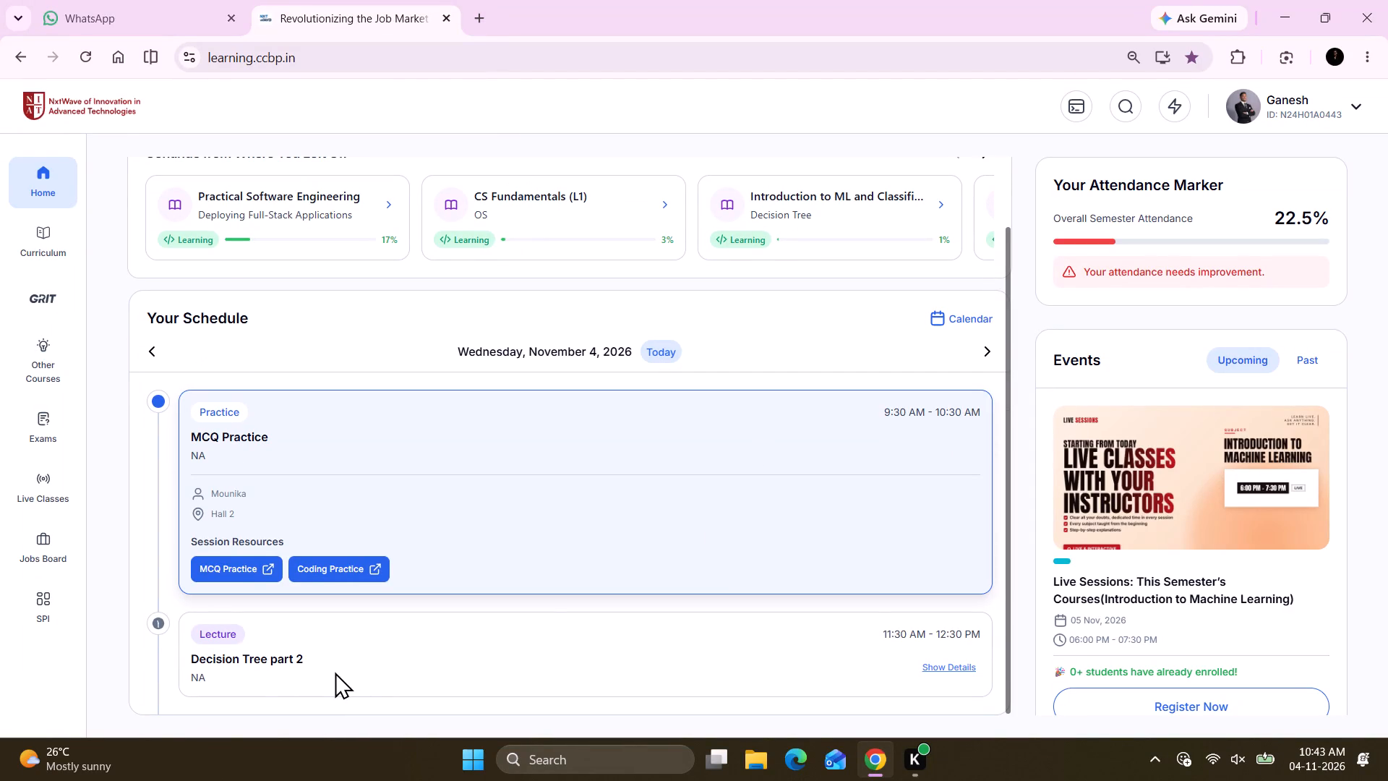
pyautogui.click(335, 672)
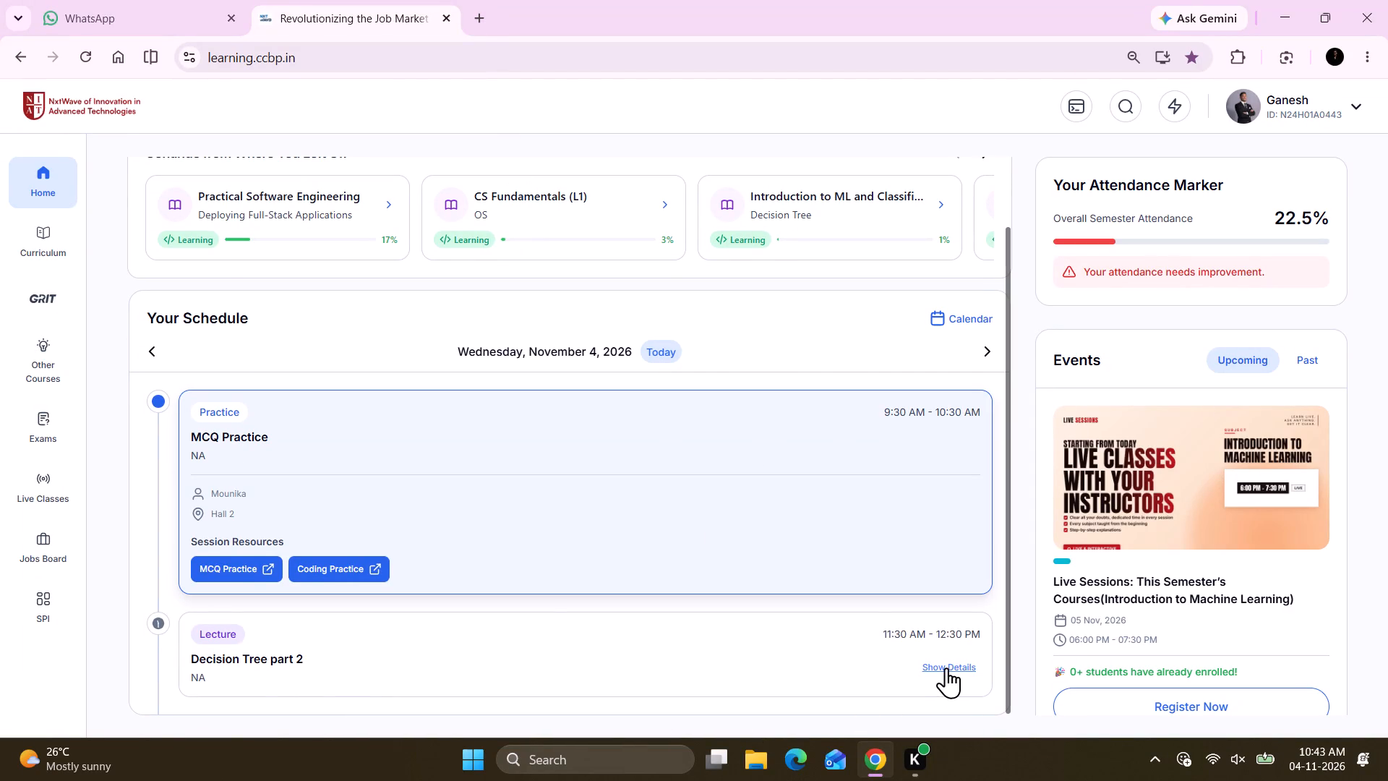
pyautogui.click(946, 667)
pyautogui.scroll(-2, 443, 677)
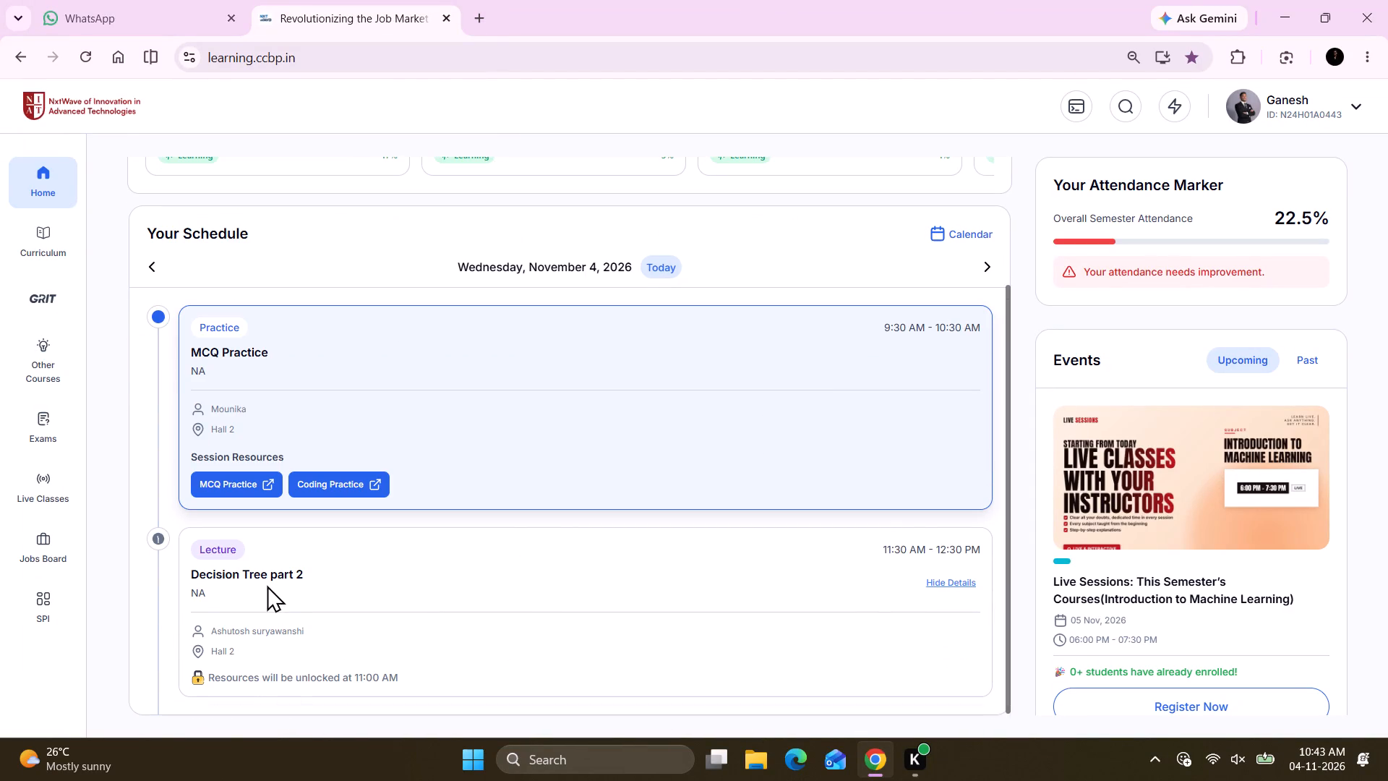
pyautogui.click(84, 62)
pyautogui.scroll(-6, 567, 537)
pyautogui.scroll(-1, 899, 579)
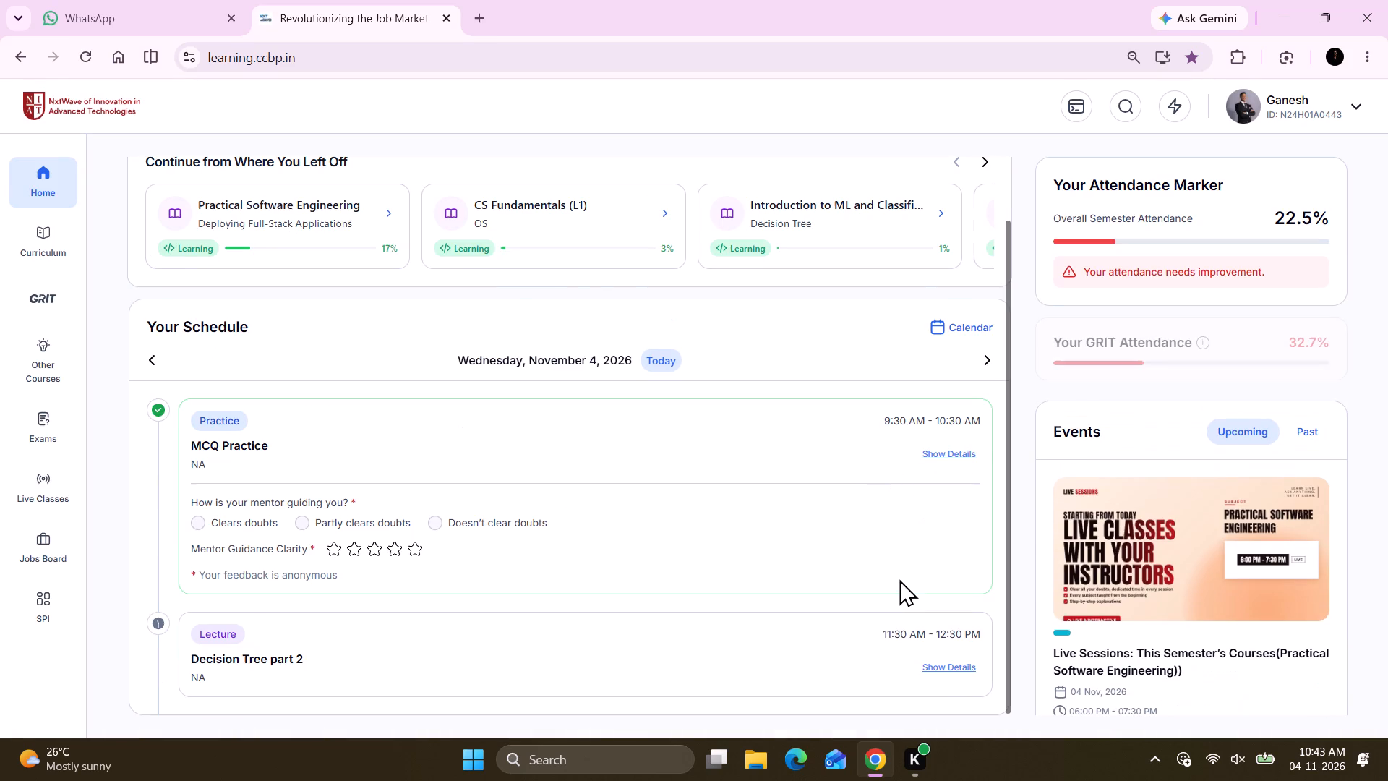
pyautogui.scroll(-1, 899, 579)
pyautogui.click(961, 664)
pyautogui.scroll(-4, 961, 664)
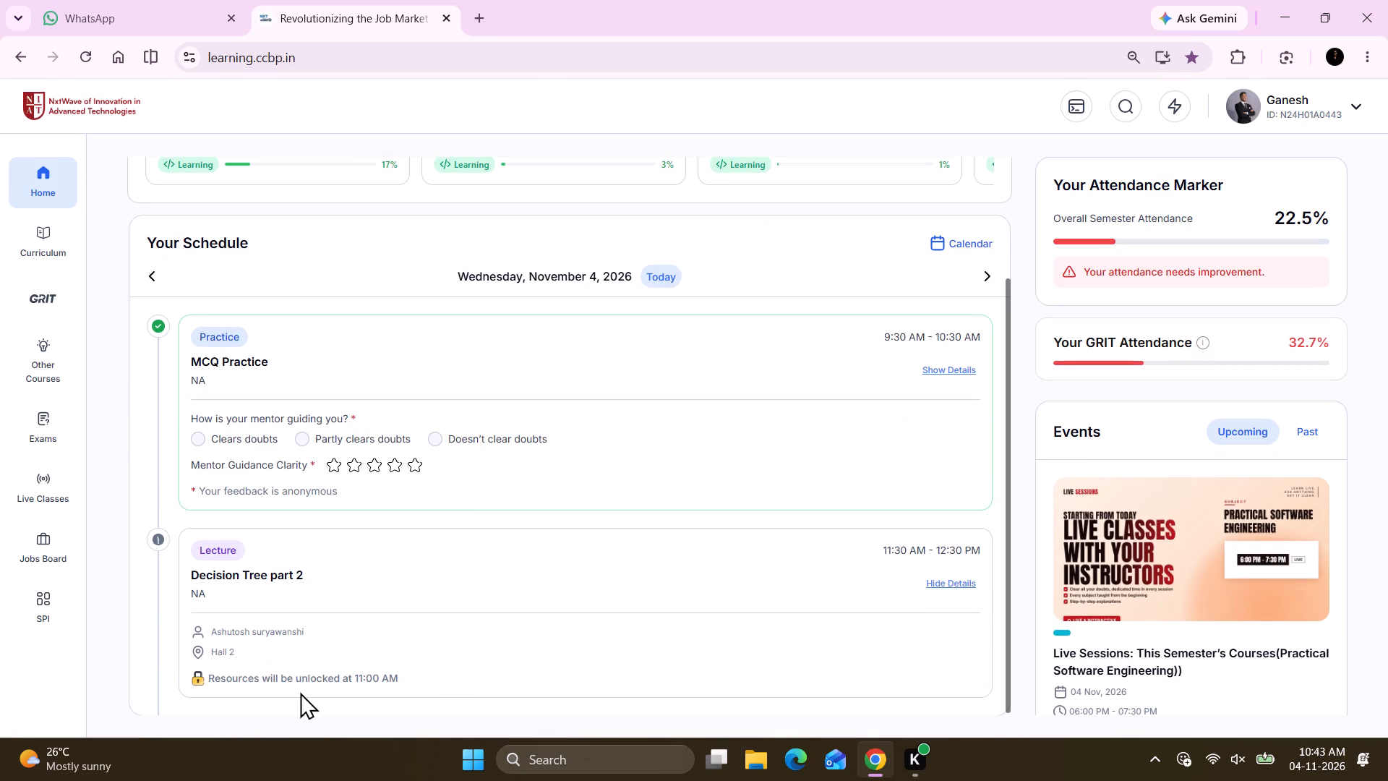
pyautogui.doubleClick(260, 678)
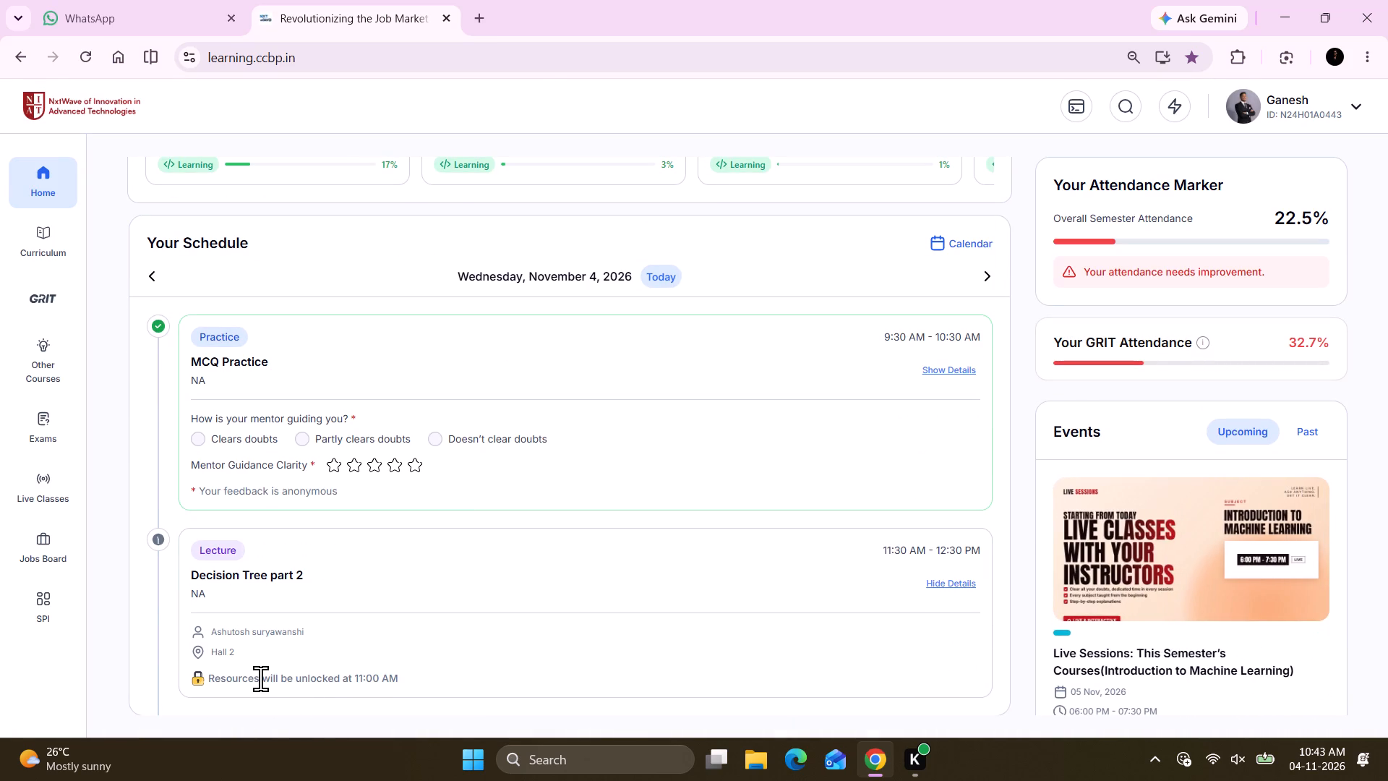
pyautogui.click(265, 310)
# Open ChatGPT in a new browser tab.
pyautogui.click(471, 20)
pyautogui.write('ch')
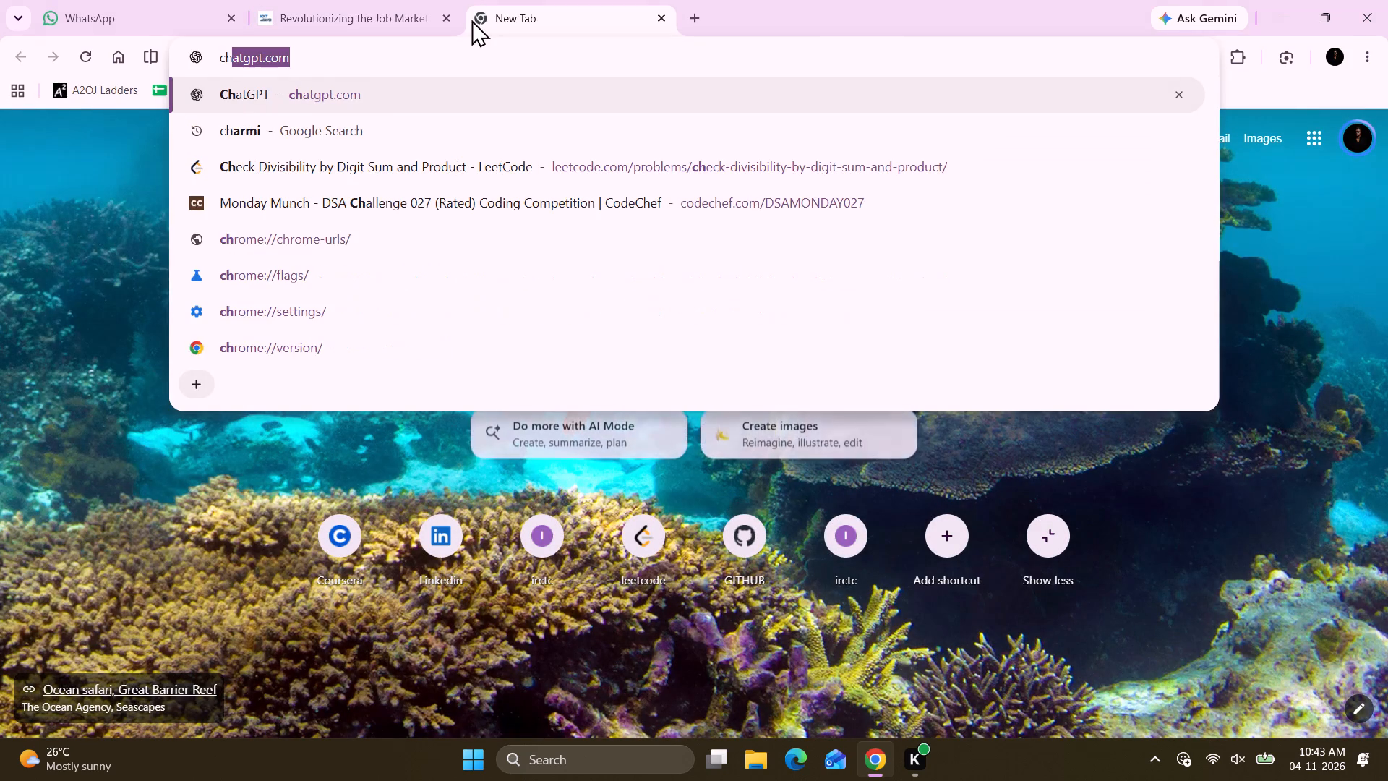
pyautogui.press('Return')
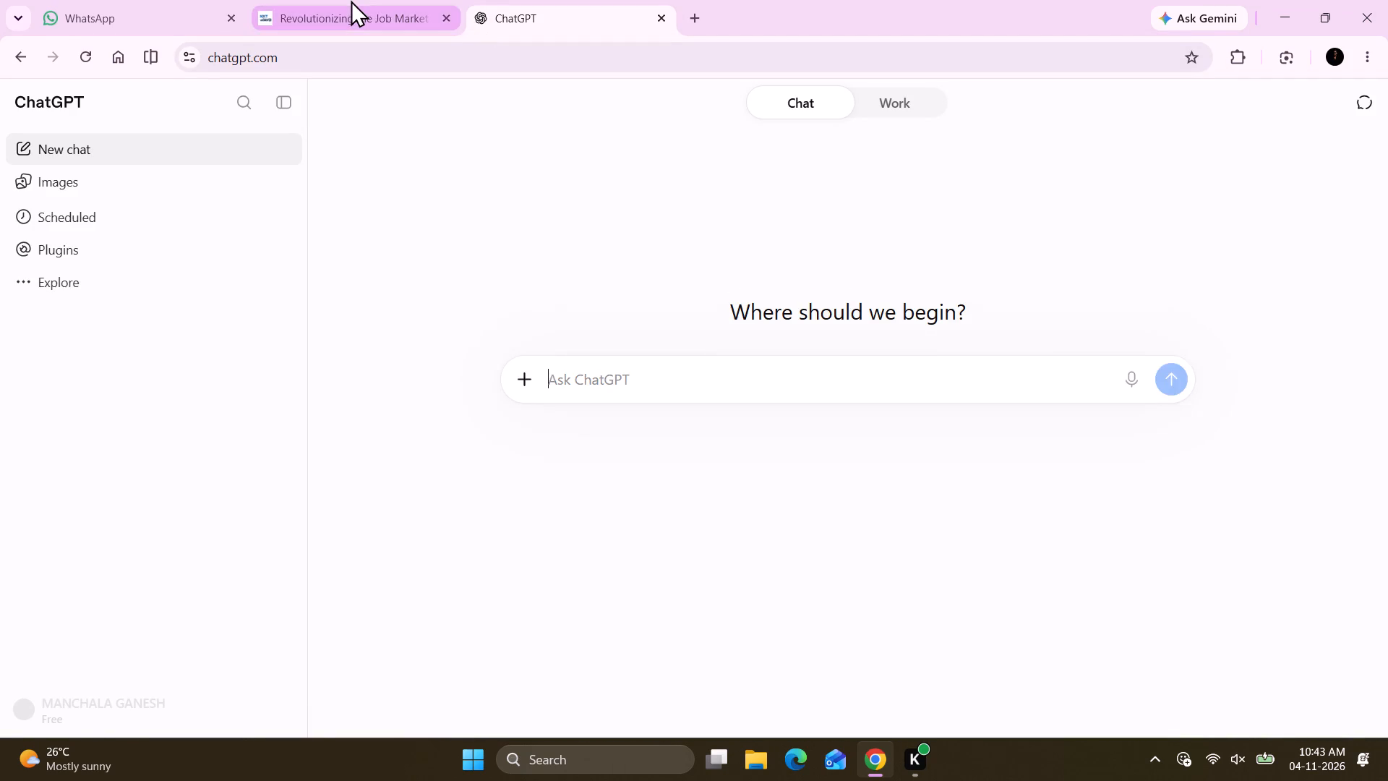
# Return to the learning portal's home page and open the Data visualisation course's Advanced Visualization topic.
pyautogui.click(351, 0)
pyautogui.scroll(2, 567, 270)
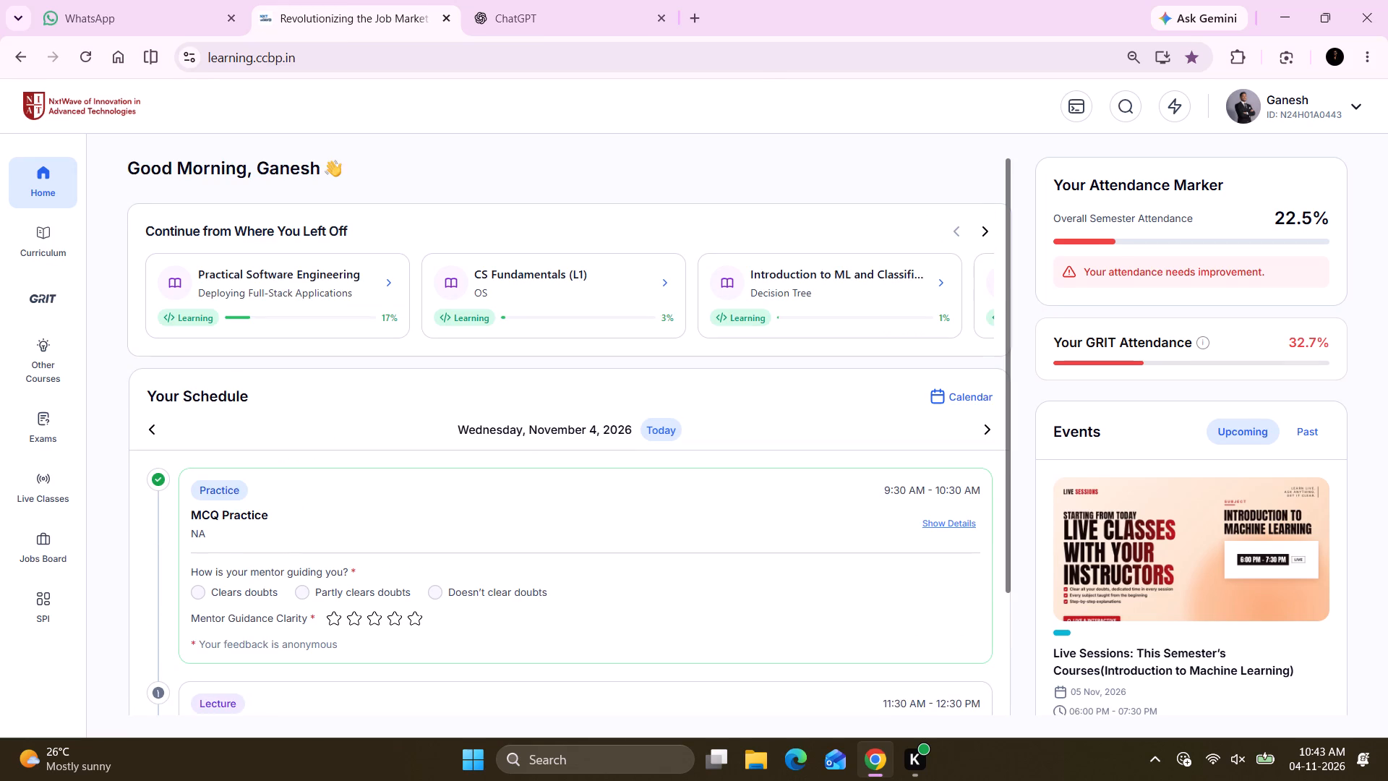
pyautogui.click(980, 242)
pyautogui.click(980, 235)
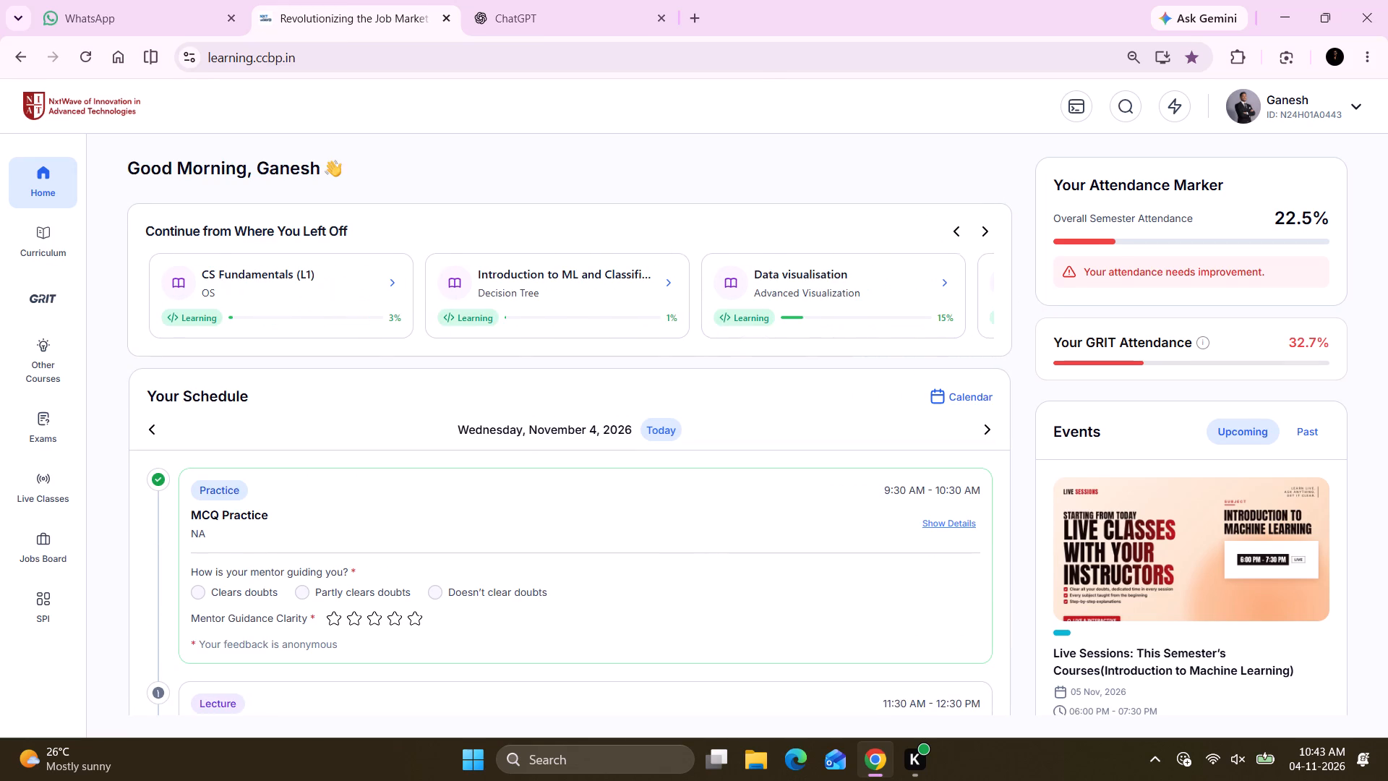
pyautogui.click(818, 307)
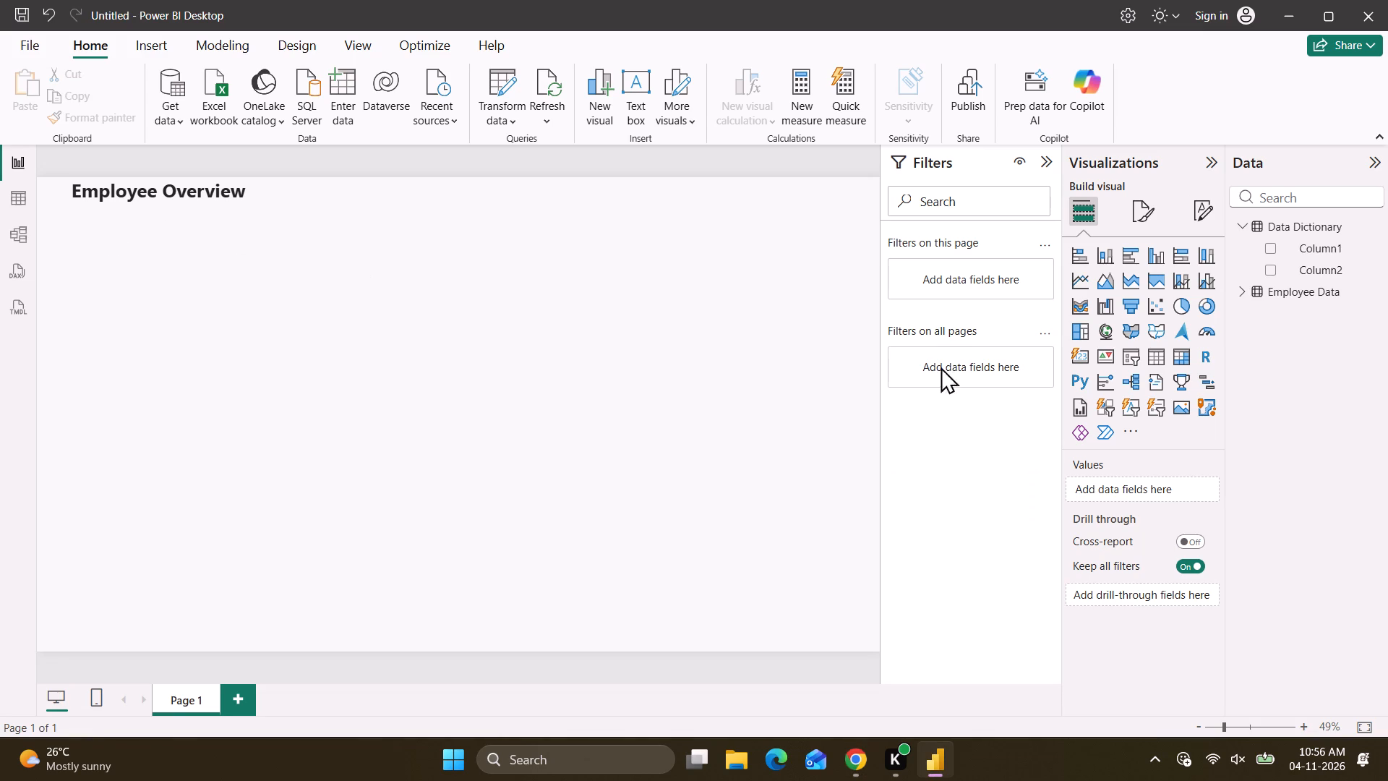
pyautogui.click(1079, 355)
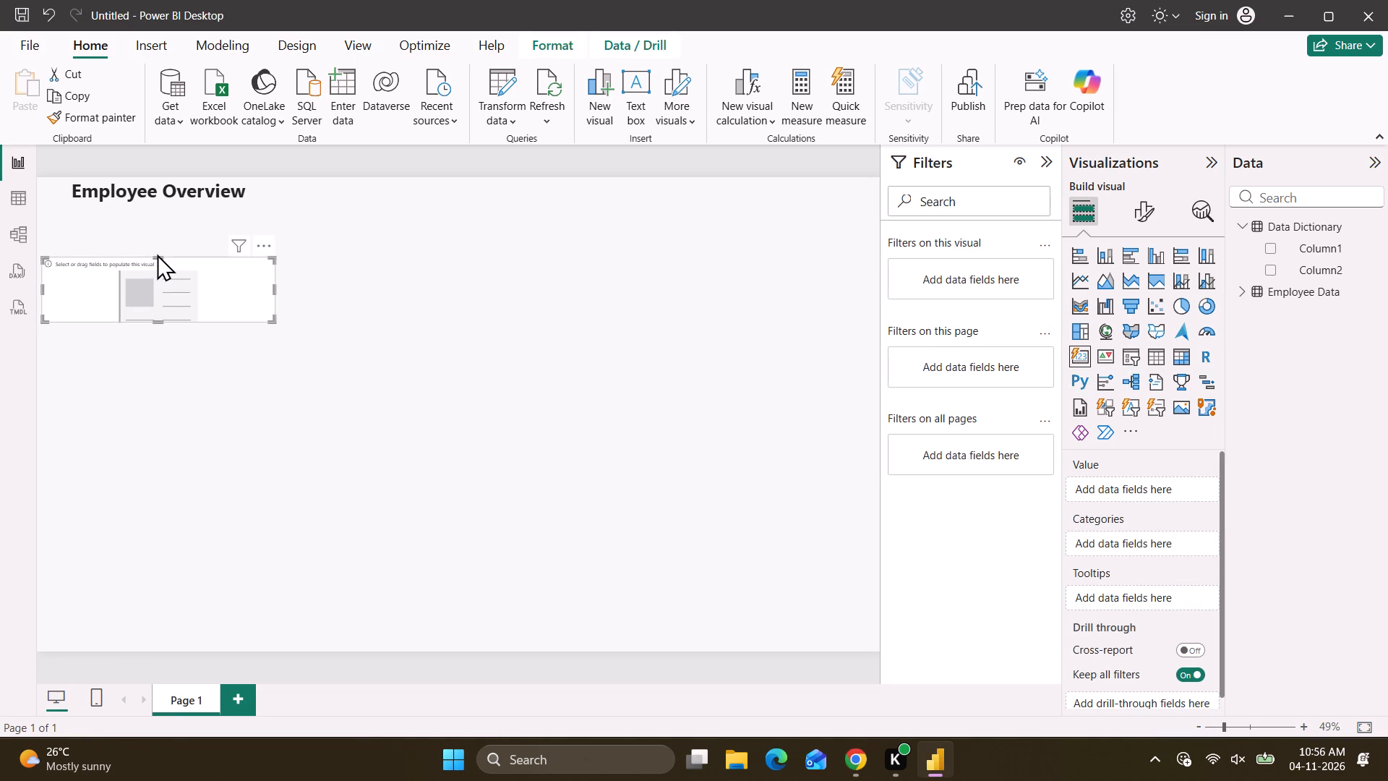
pyautogui.moveTo(157, 261); pyautogui.dragTo(153, 220)
pyautogui.moveTo(160, 320); pyautogui.dragTo(151, 286)
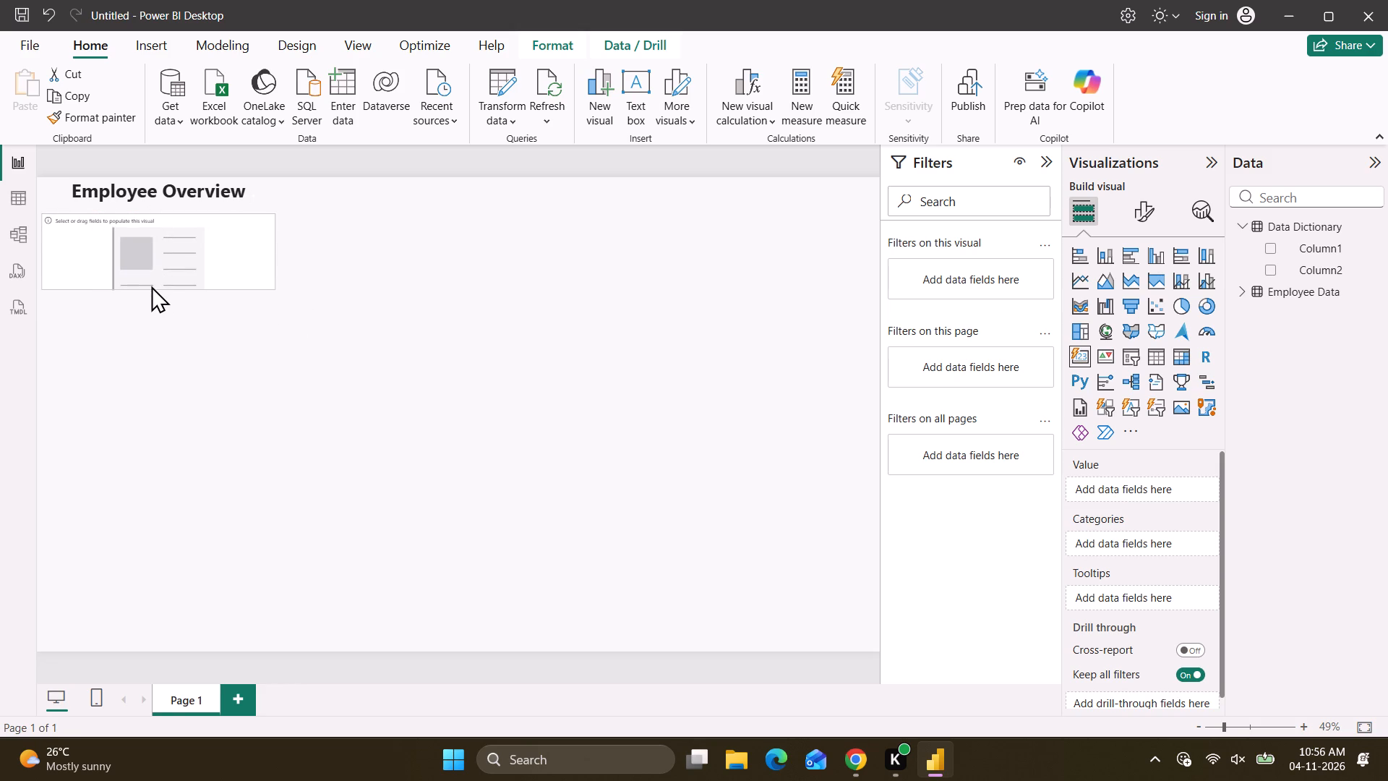
pyautogui.moveTo(151, 286); pyautogui.dragTo(149, 283)
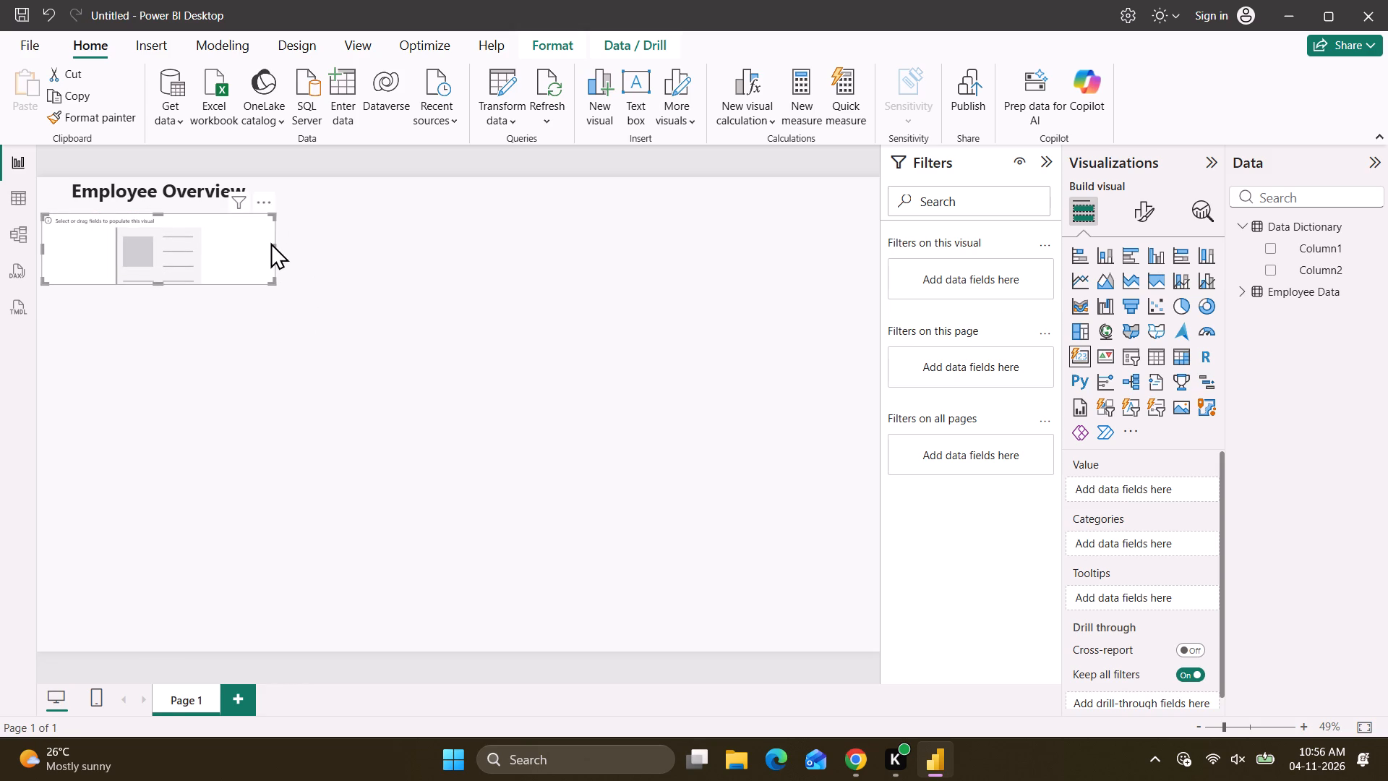
pyautogui.moveTo(275, 247); pyautogui.dragTo(192, 243)
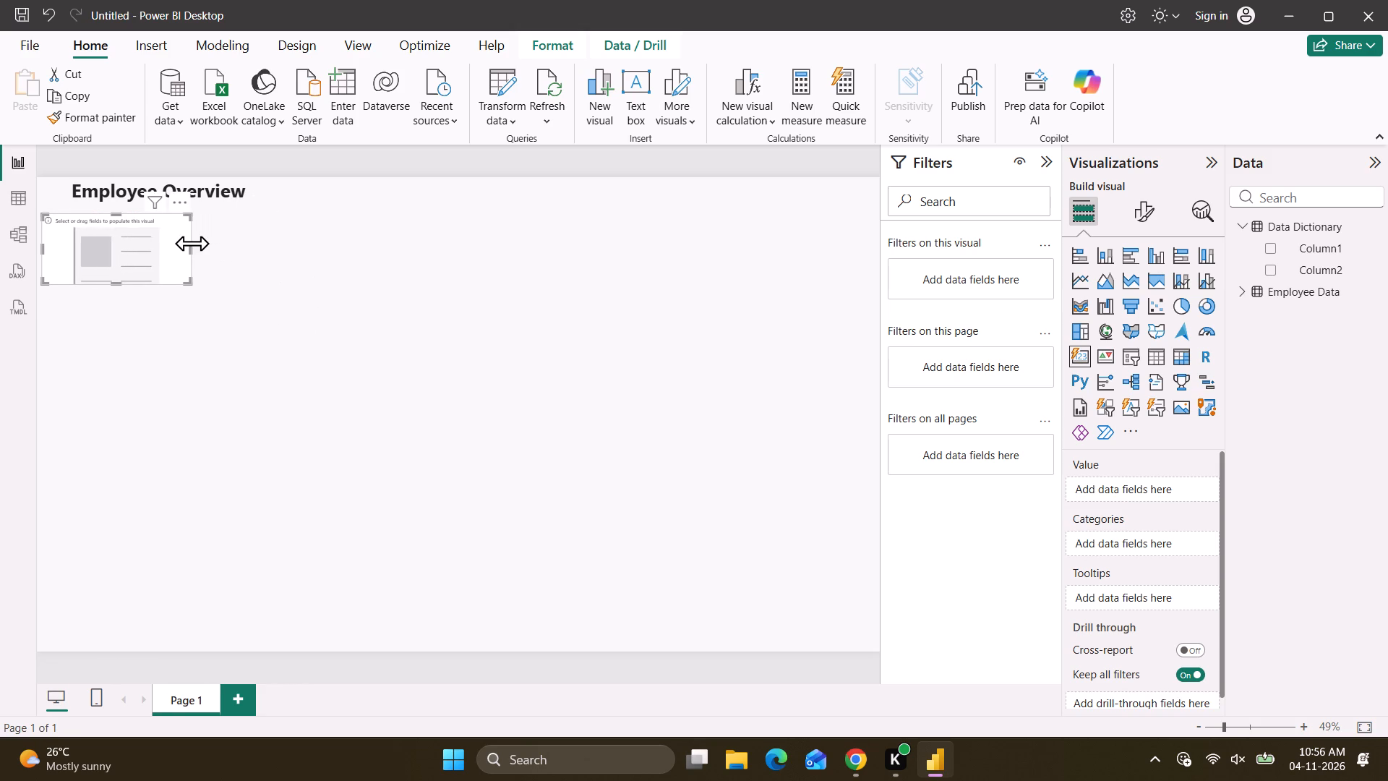
pyautogui.click(192, 243)
pyautogui.click(147, 249)
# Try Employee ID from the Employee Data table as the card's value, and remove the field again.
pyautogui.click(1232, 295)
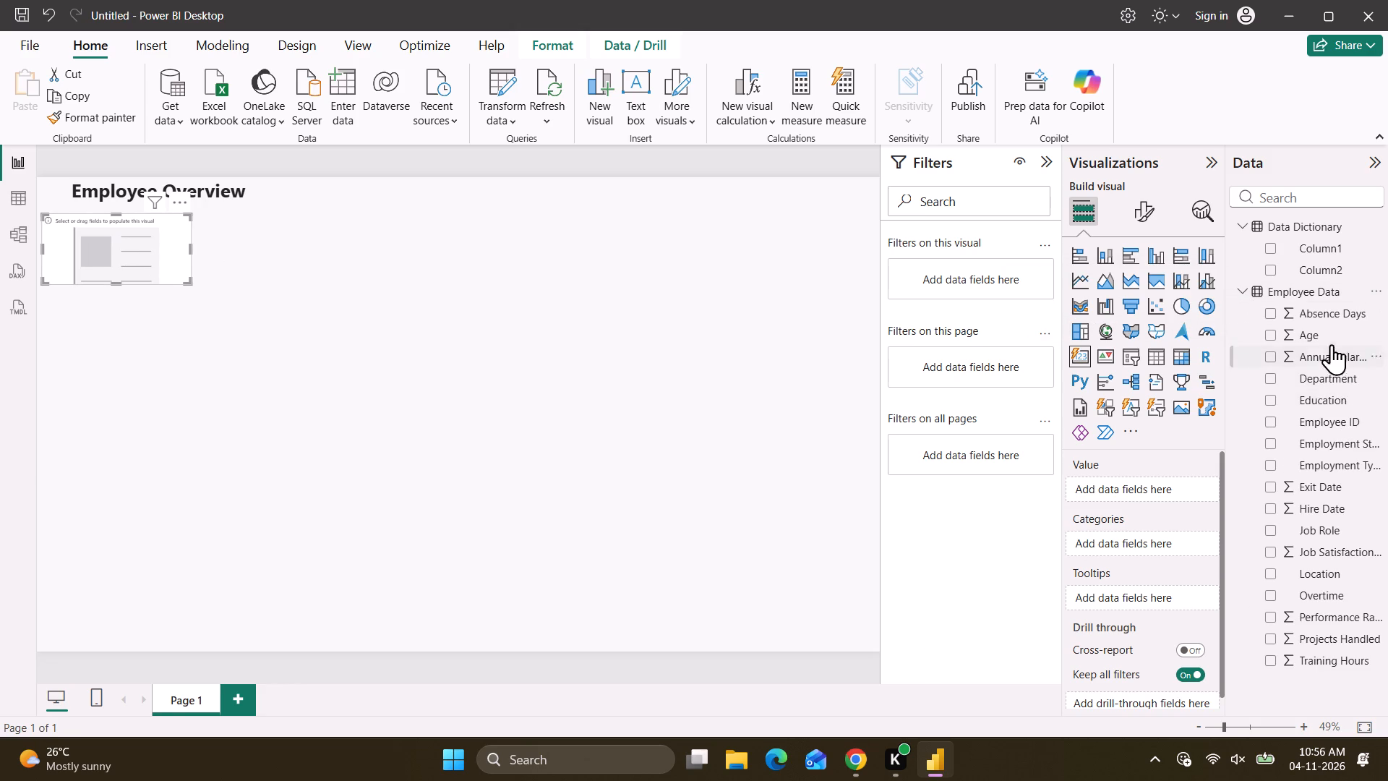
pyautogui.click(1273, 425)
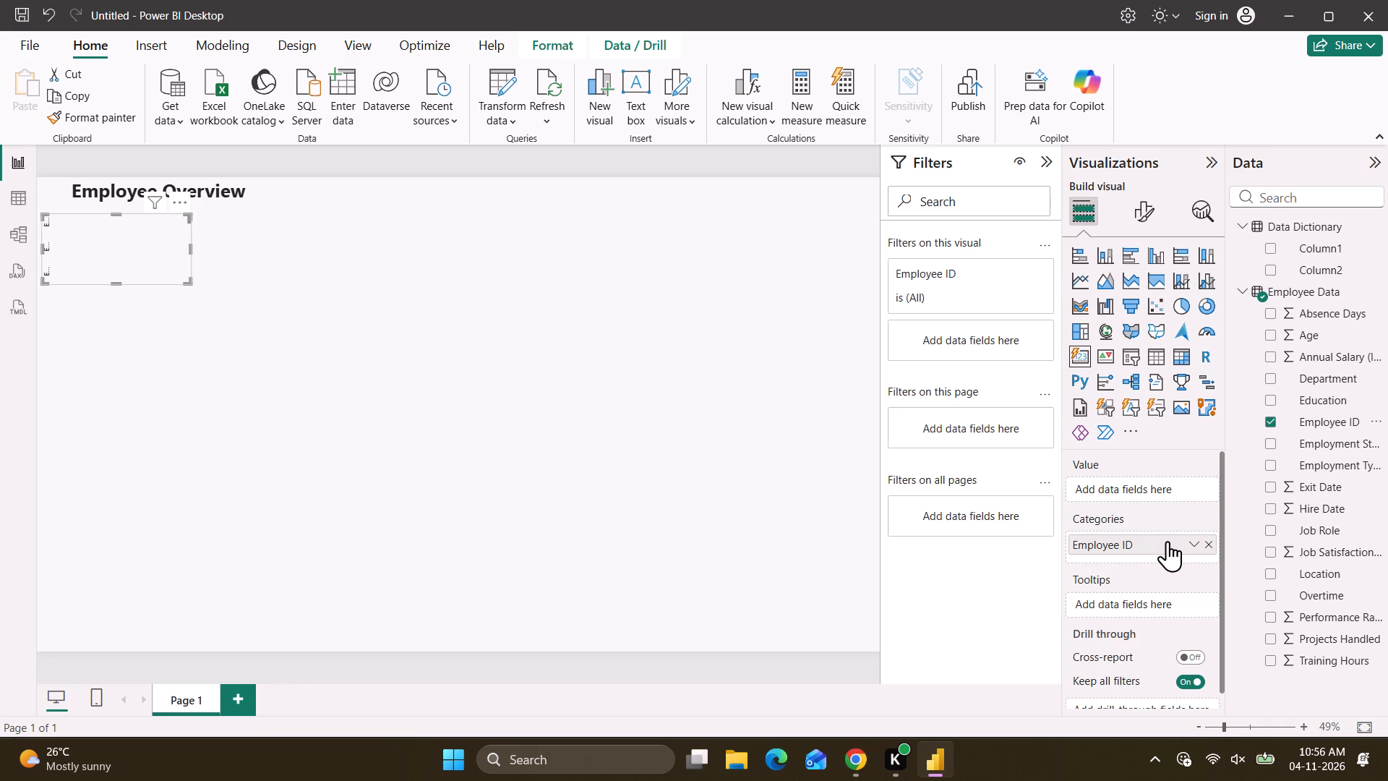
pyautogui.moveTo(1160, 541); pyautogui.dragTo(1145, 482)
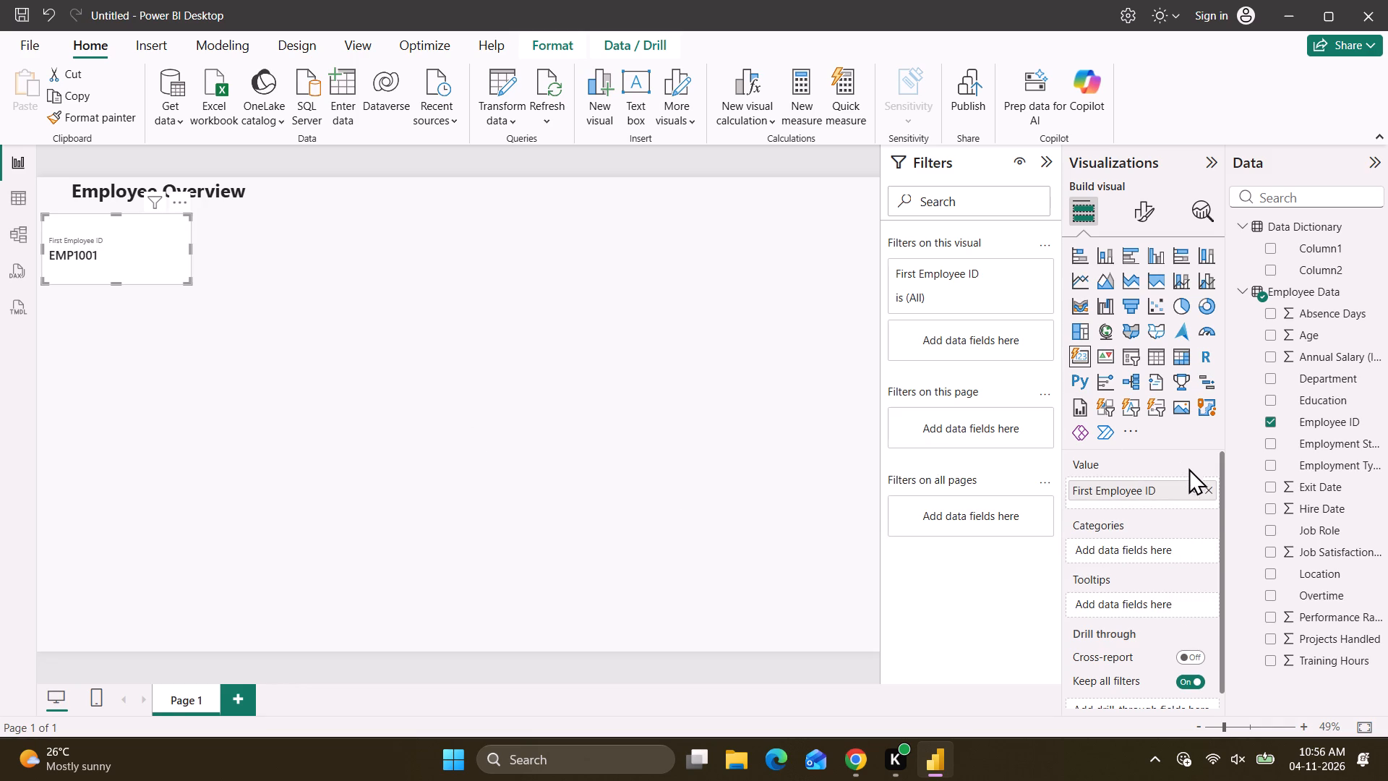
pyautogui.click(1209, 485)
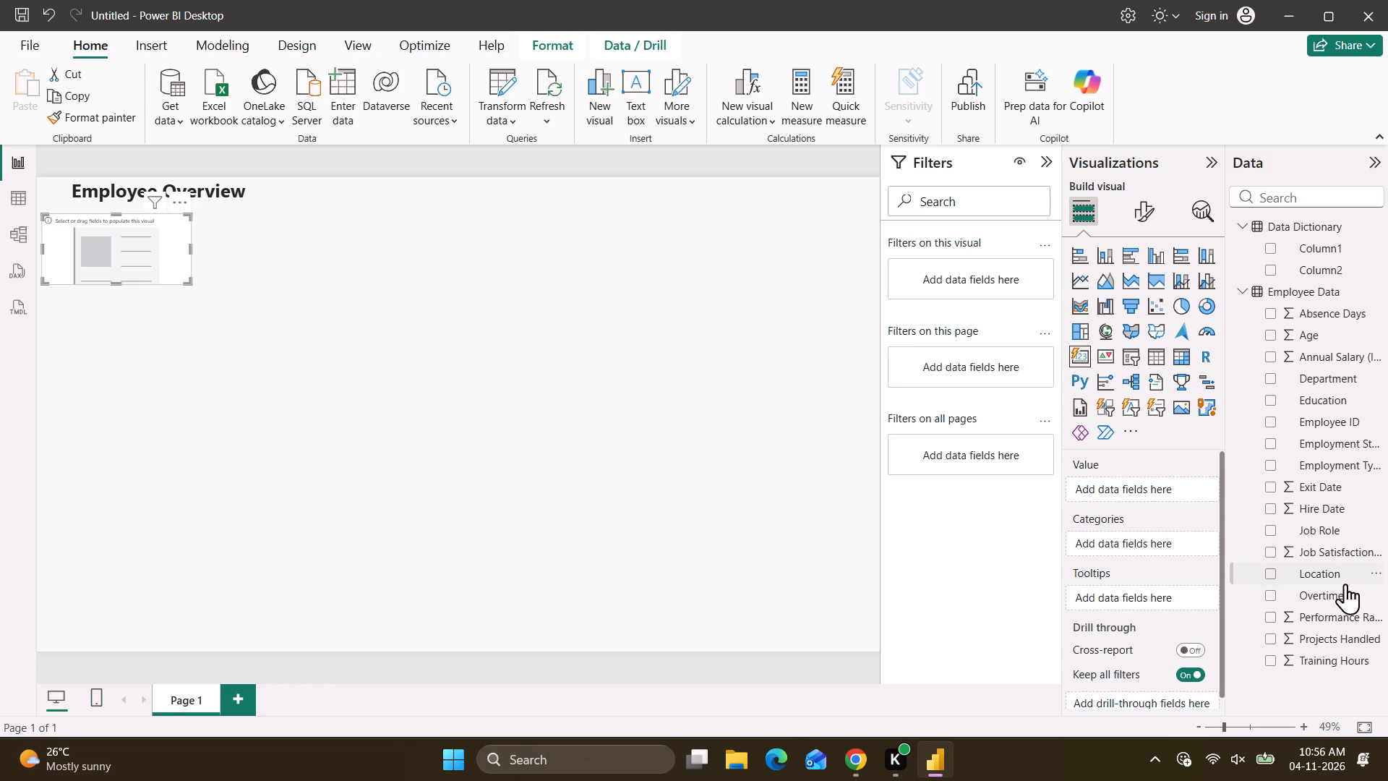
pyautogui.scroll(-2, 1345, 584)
# Switch back to ChatGPT in Chrome and re-read the Employee ID field and aggregation steps, viewing the sample card image enlarged.
pyautogui.hotkey('alt', 'Tab')
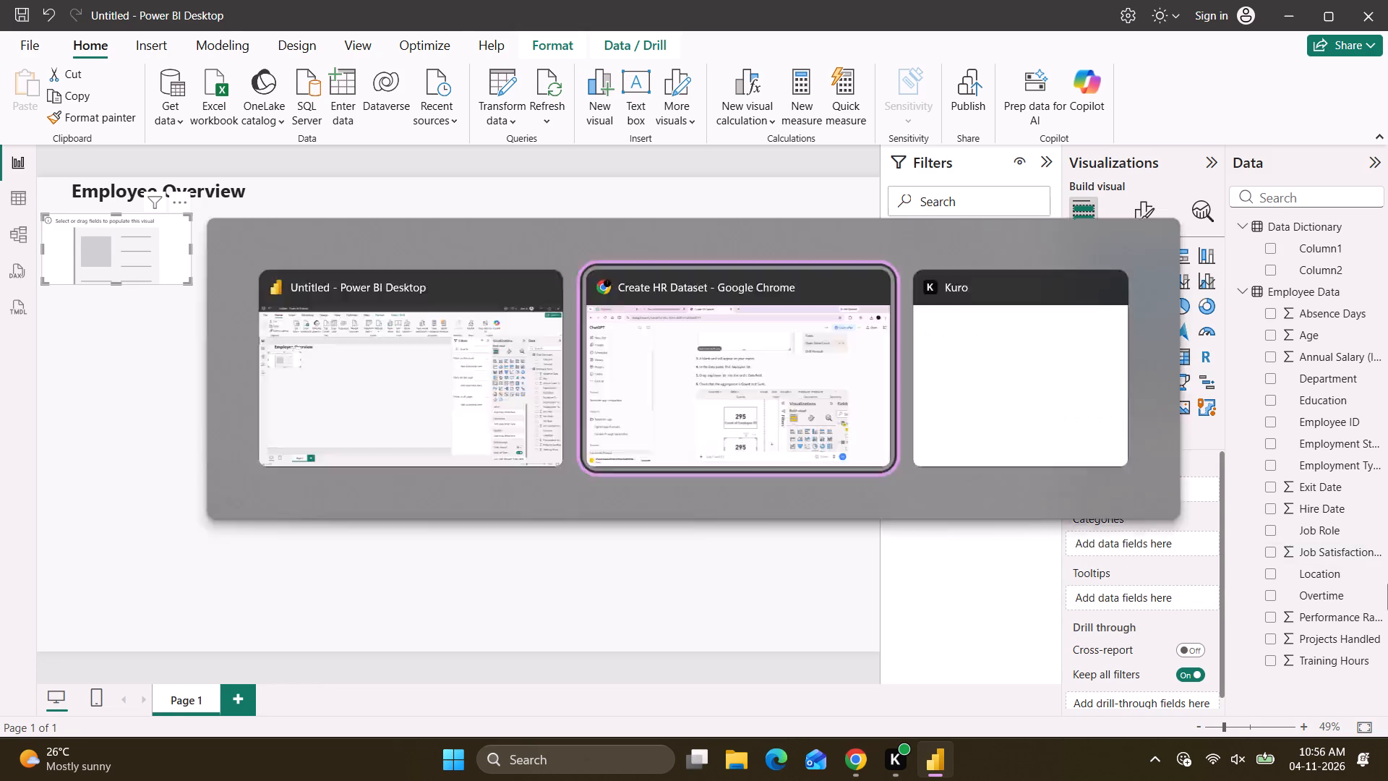
pyautogui.scroll(-2, 1001, 591)
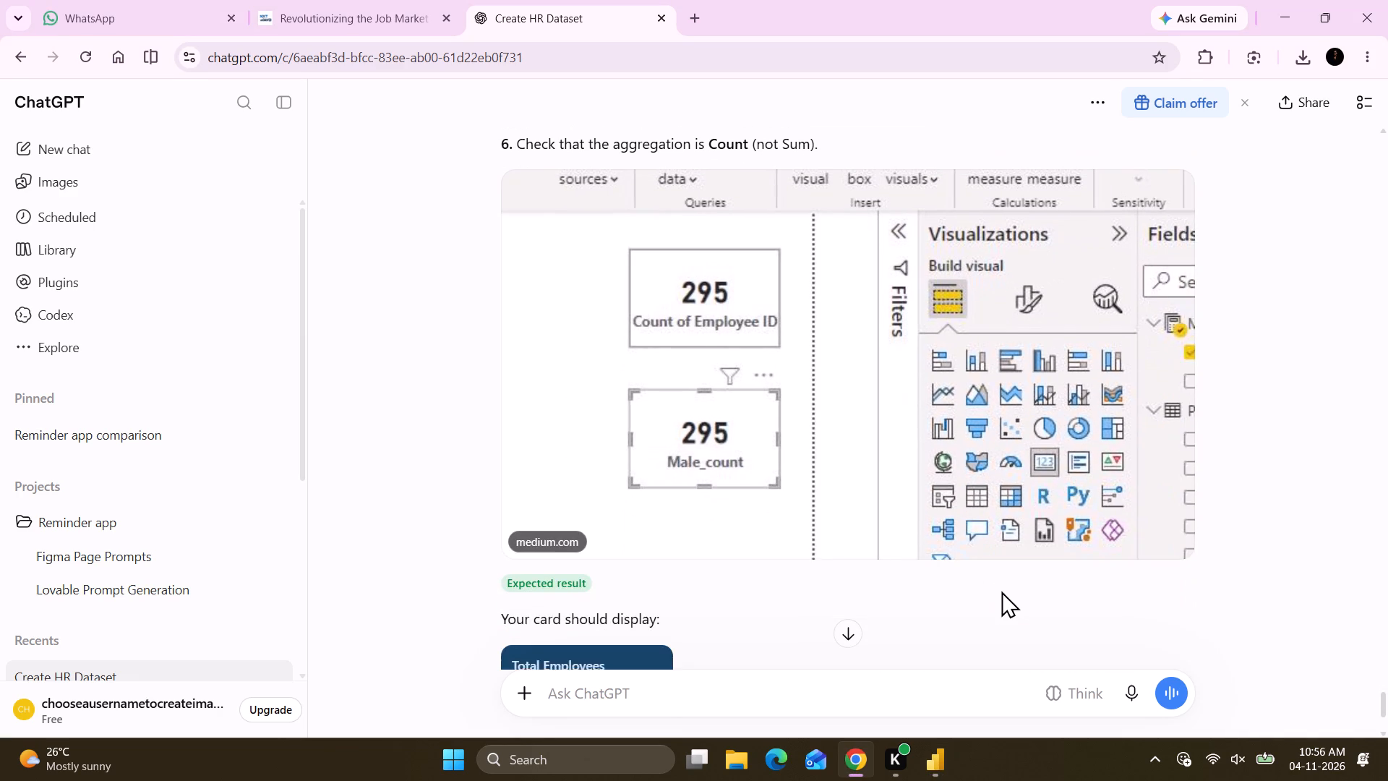
pyautogui.scroll(1, 1001, 591)
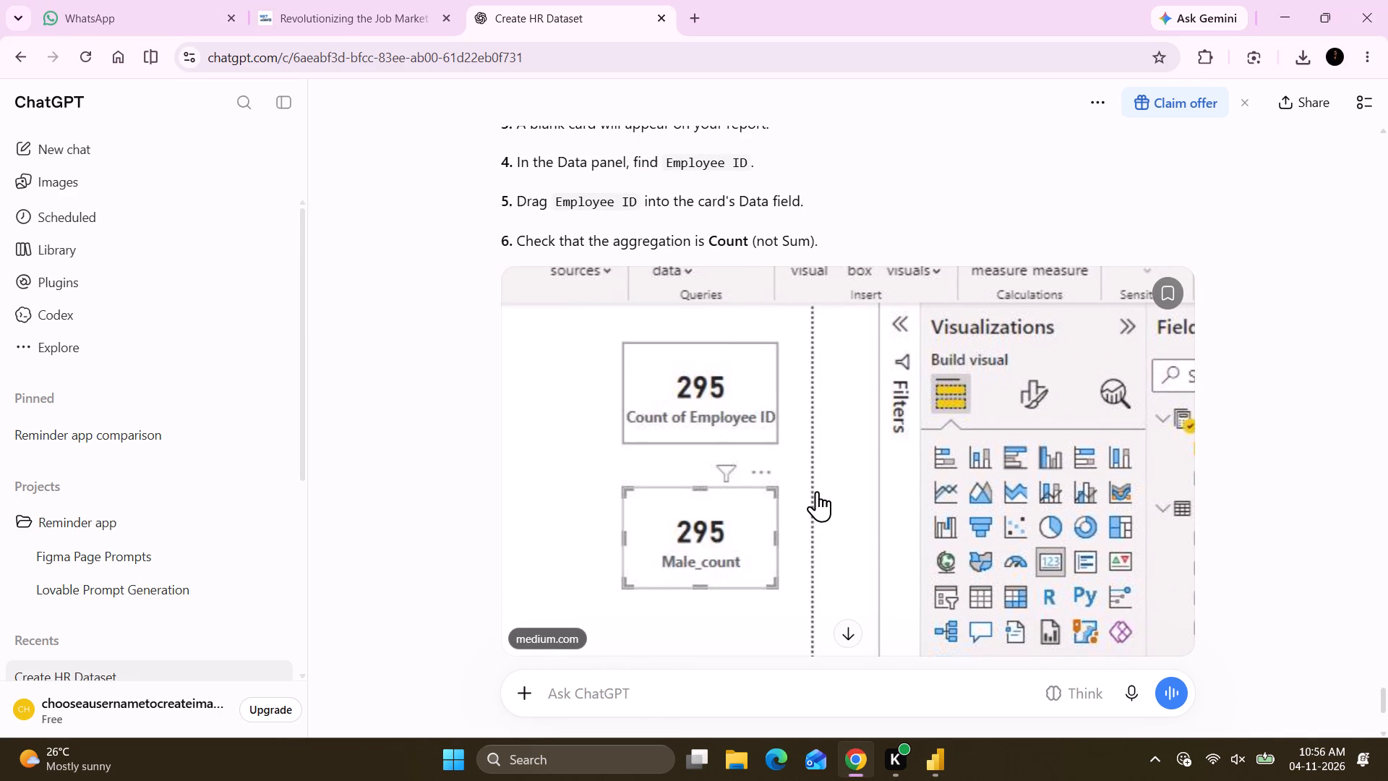
pyautogui.click(817, 491)
pyautogui.click(892, 414)
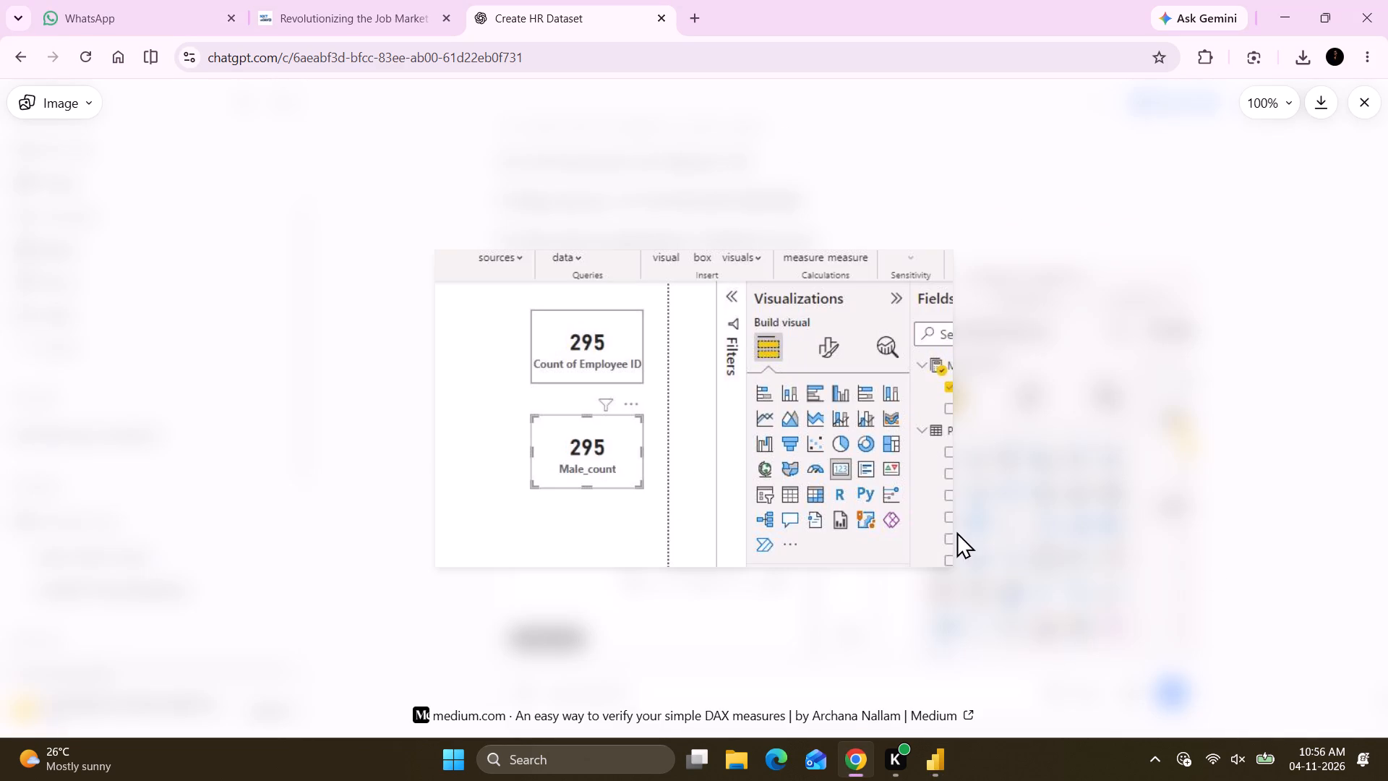
pyautogui.press('Escape')
pyautogui.scroll(-2, 985, 384)
pyautogui.scroll(1, 985, 384)
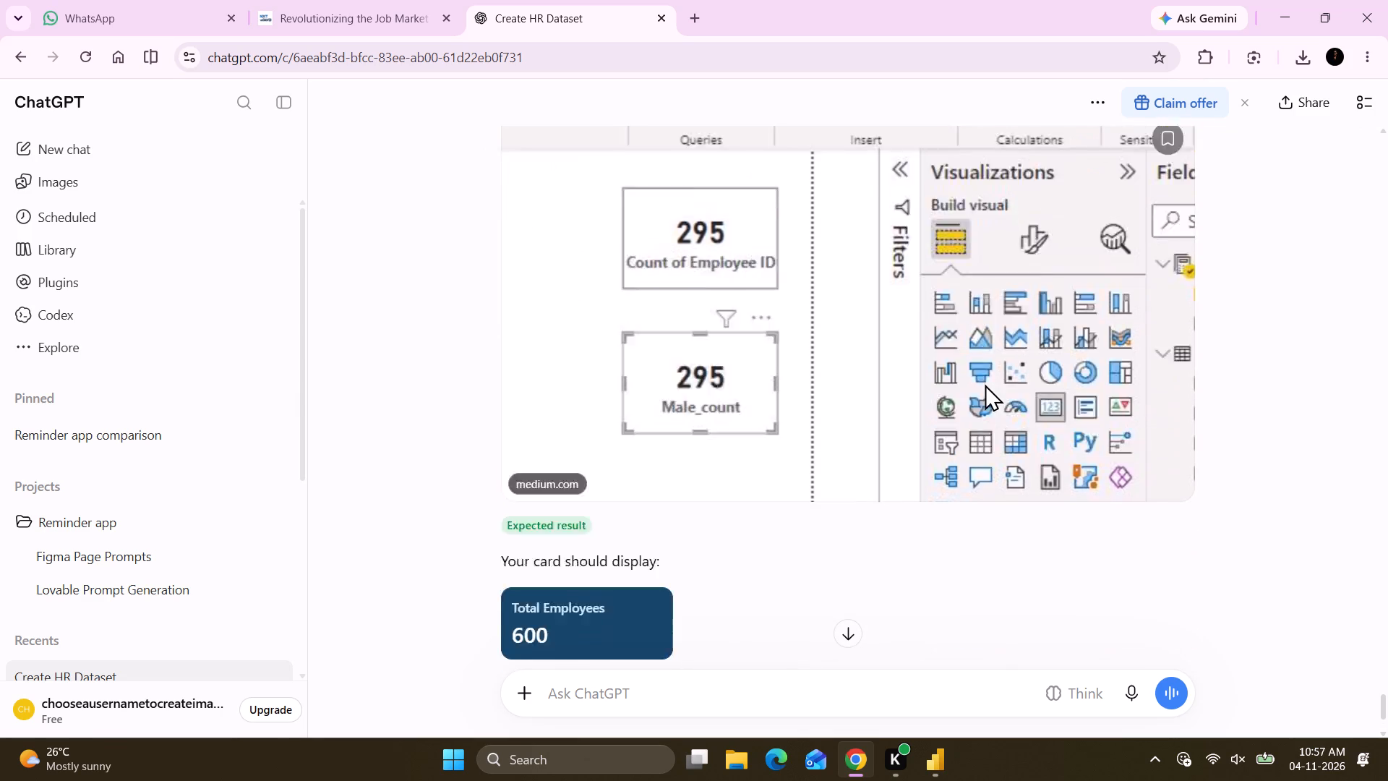
pyautogui.scroll(1, 985, 384)
pyautogui.click(742, 377)
pyautogui.press('Escape')
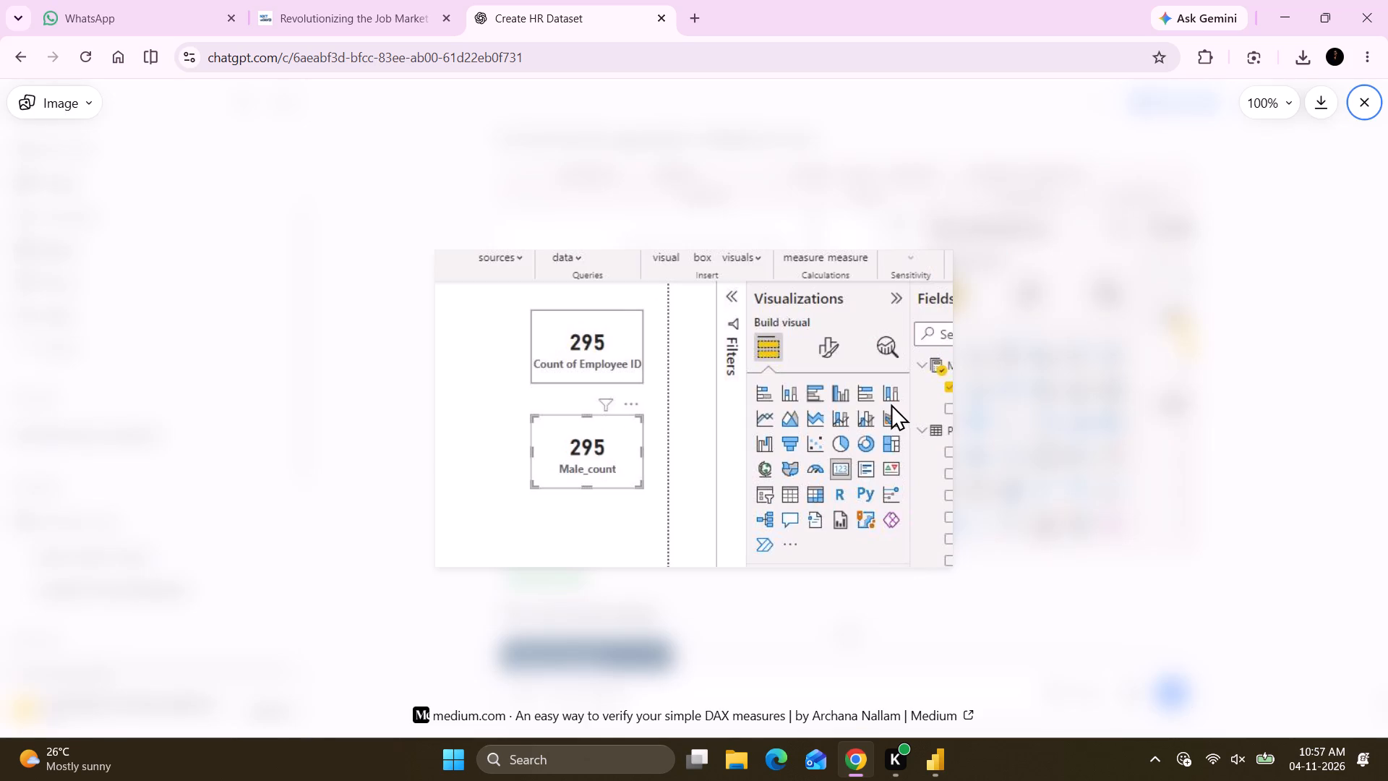
pyautogui.scroll(2, 891, 404)
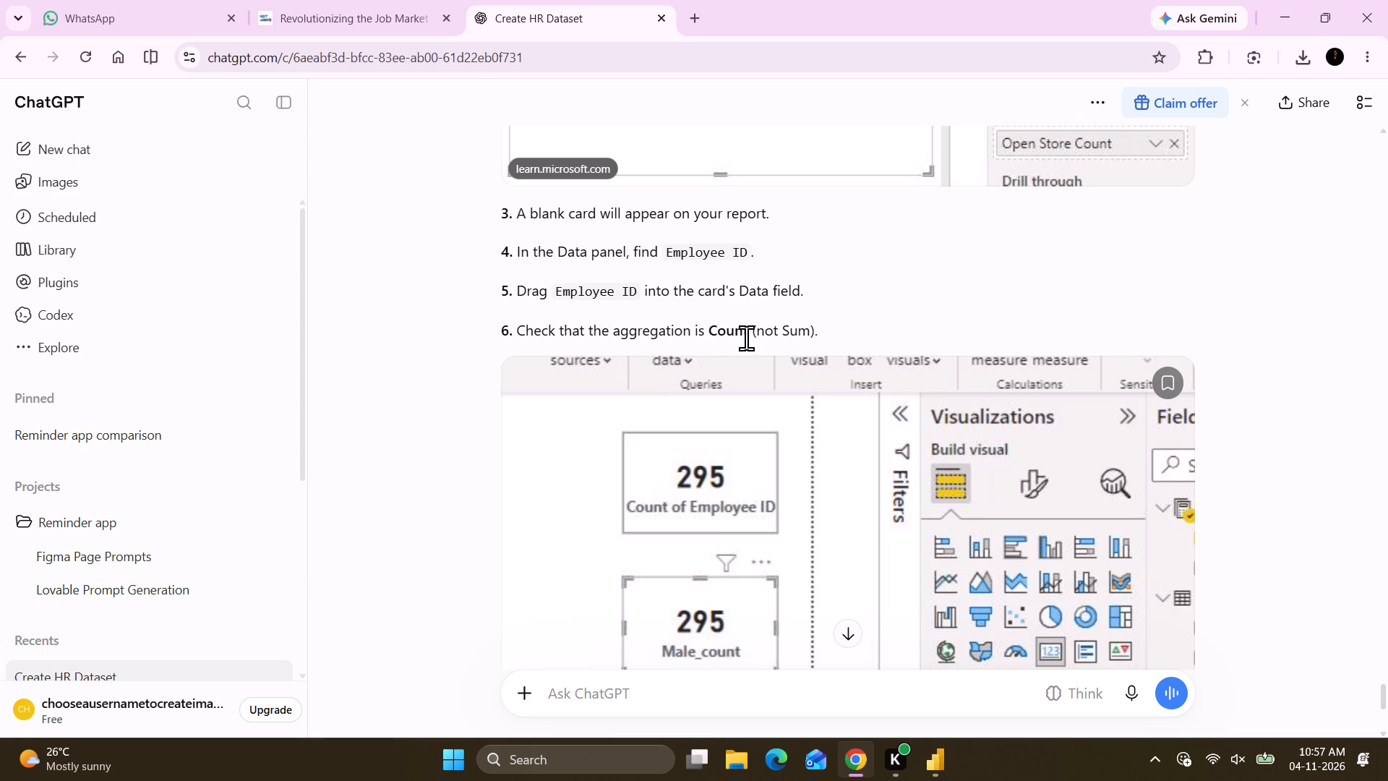
# Switch to Power BI Desktop, place Employee ID in the card's Value, and set its aggregation to Count.
pyautogui.hotkey('alt', 'Tab')
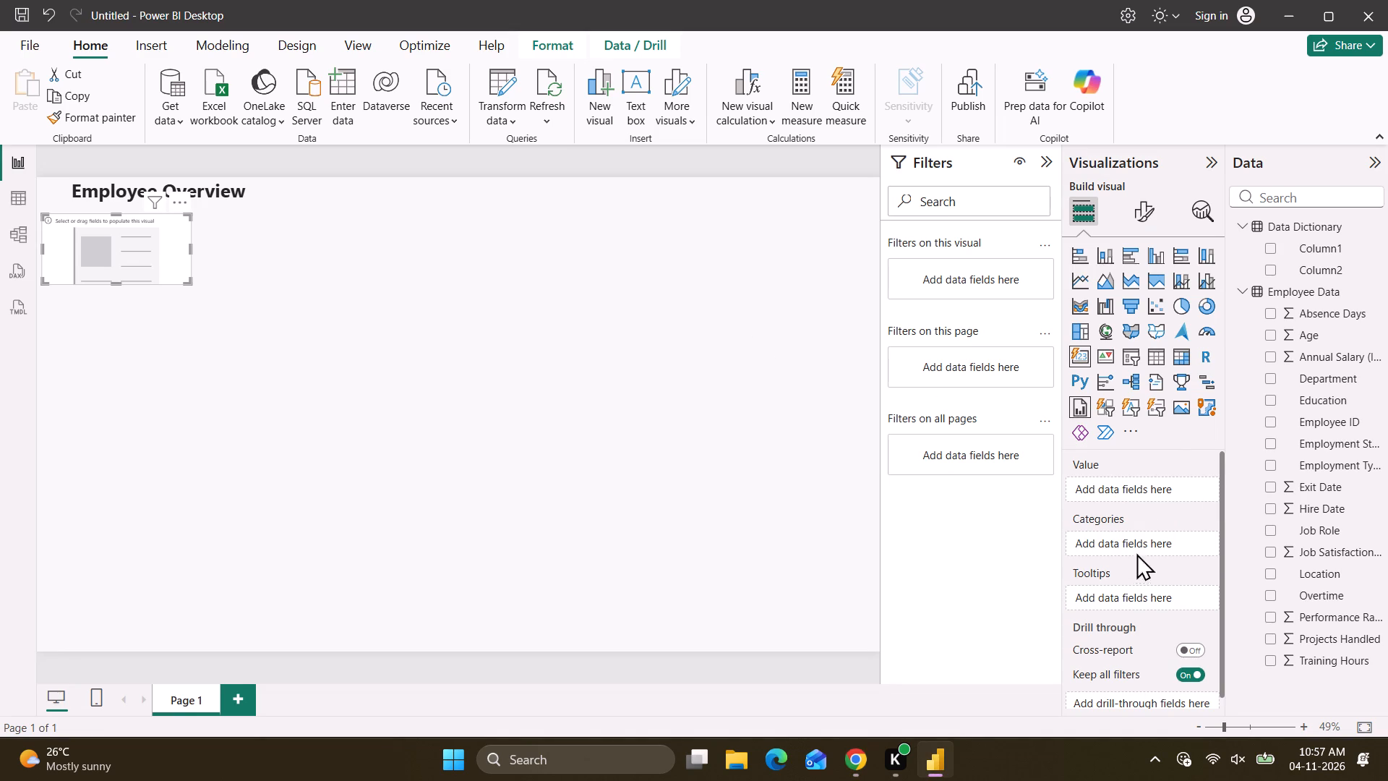
pyautogui.click(1269, 424)
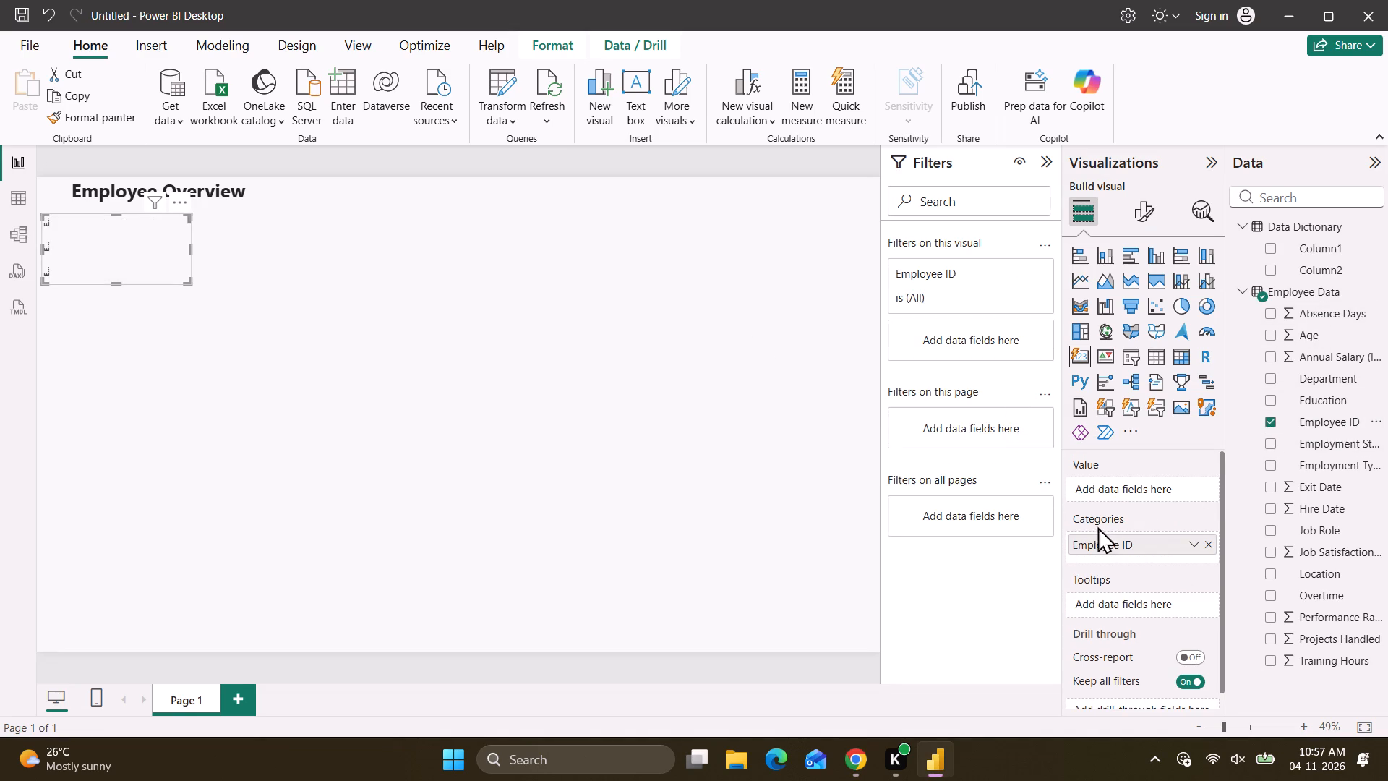
pyautogui.moveTo(1141, 550); pyautogui.dragTo(1139, 492)
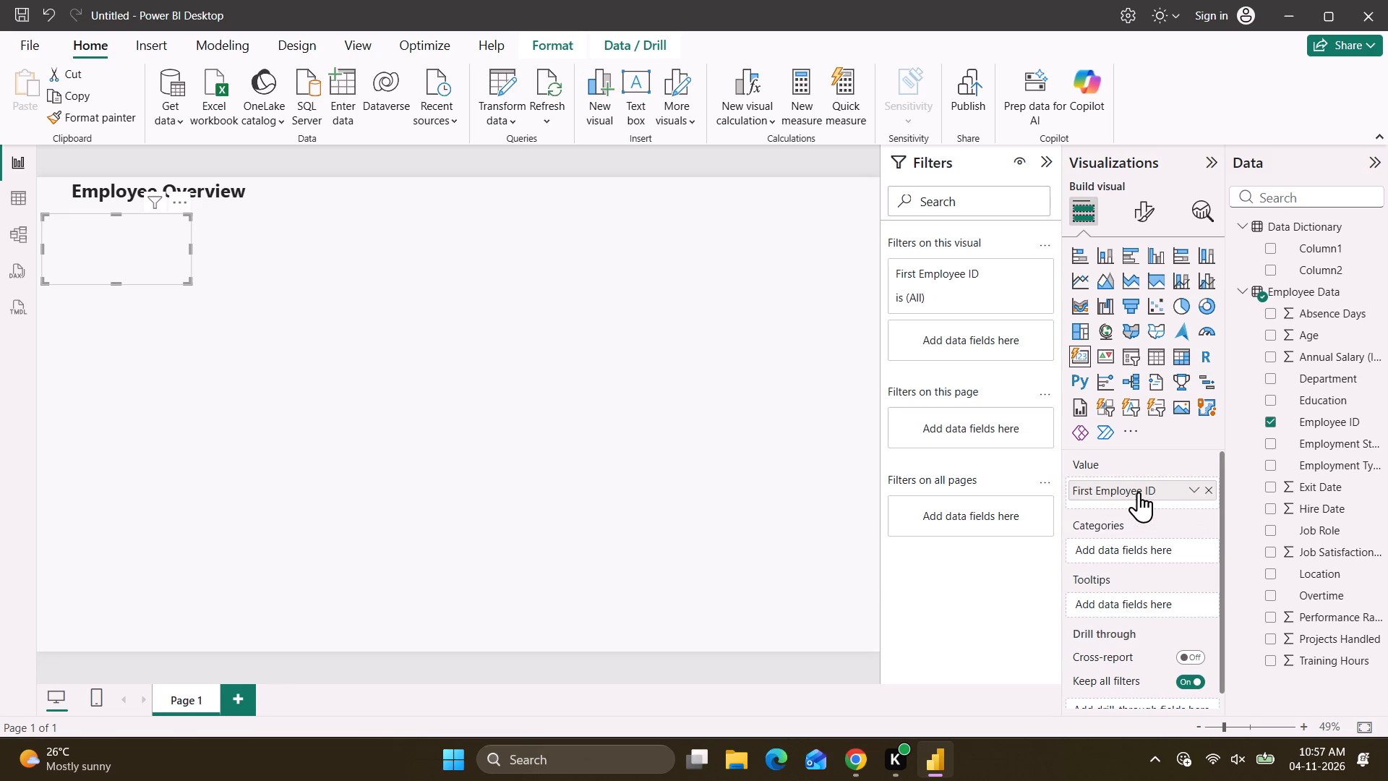
pyautogui.click(1189, 490)
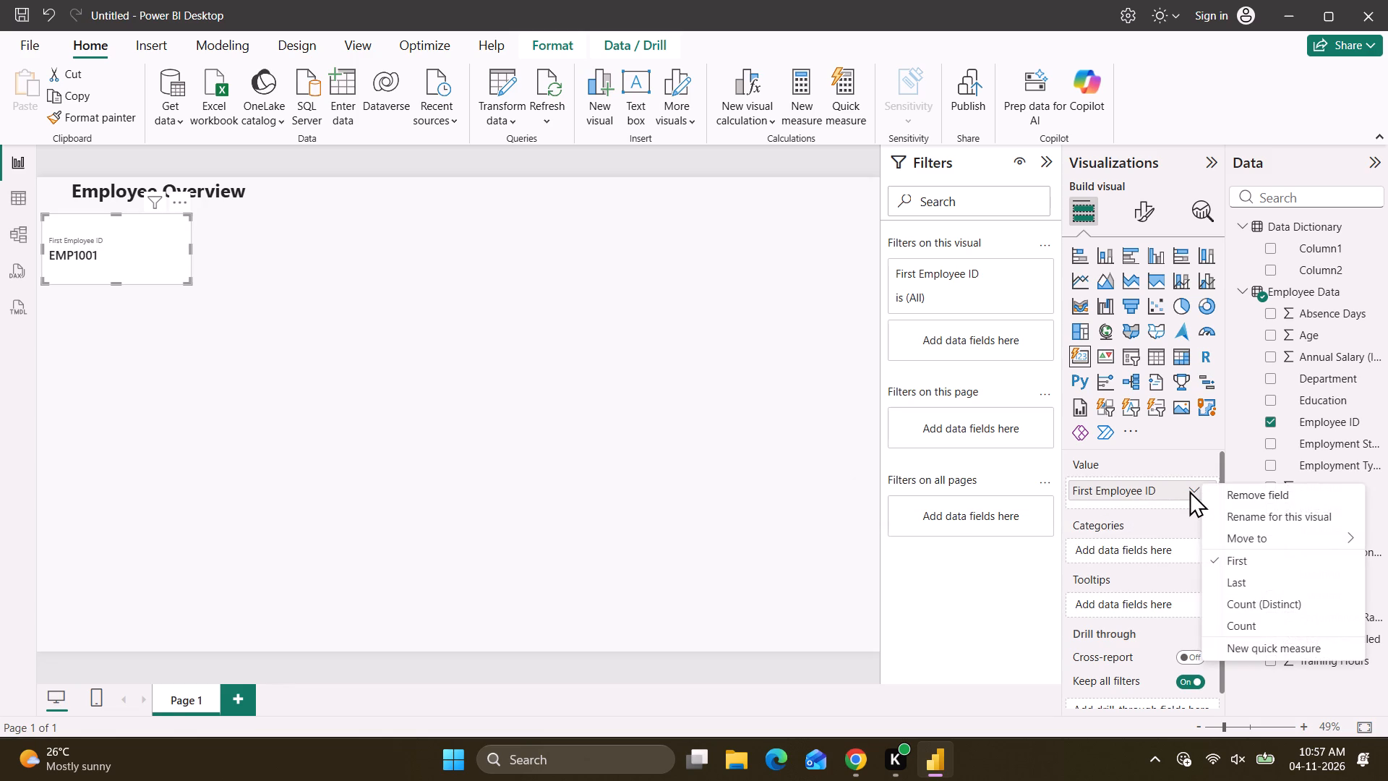
pyautogui.rightClick(1118, 485)
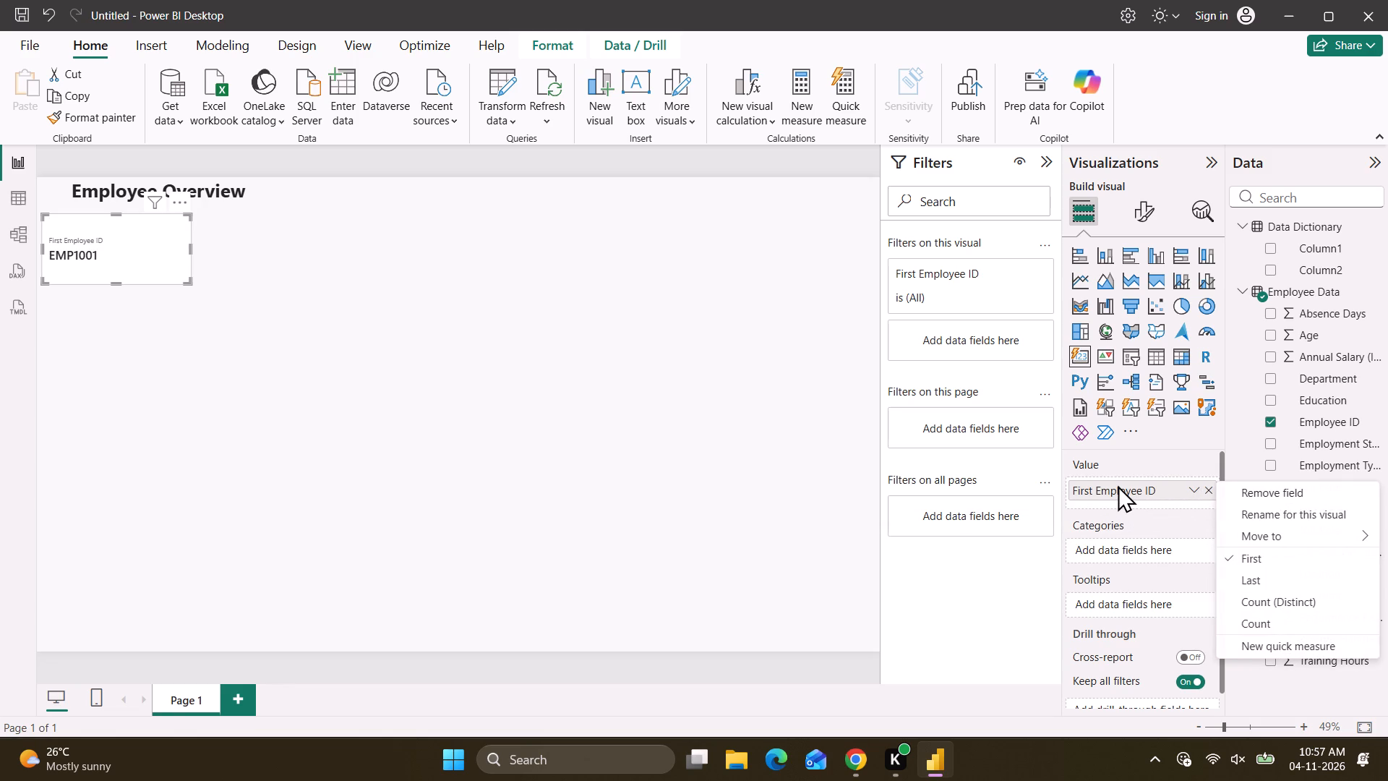
pyautogui.rightClick(1118, 485)
pyautogui.click(1284, 629)
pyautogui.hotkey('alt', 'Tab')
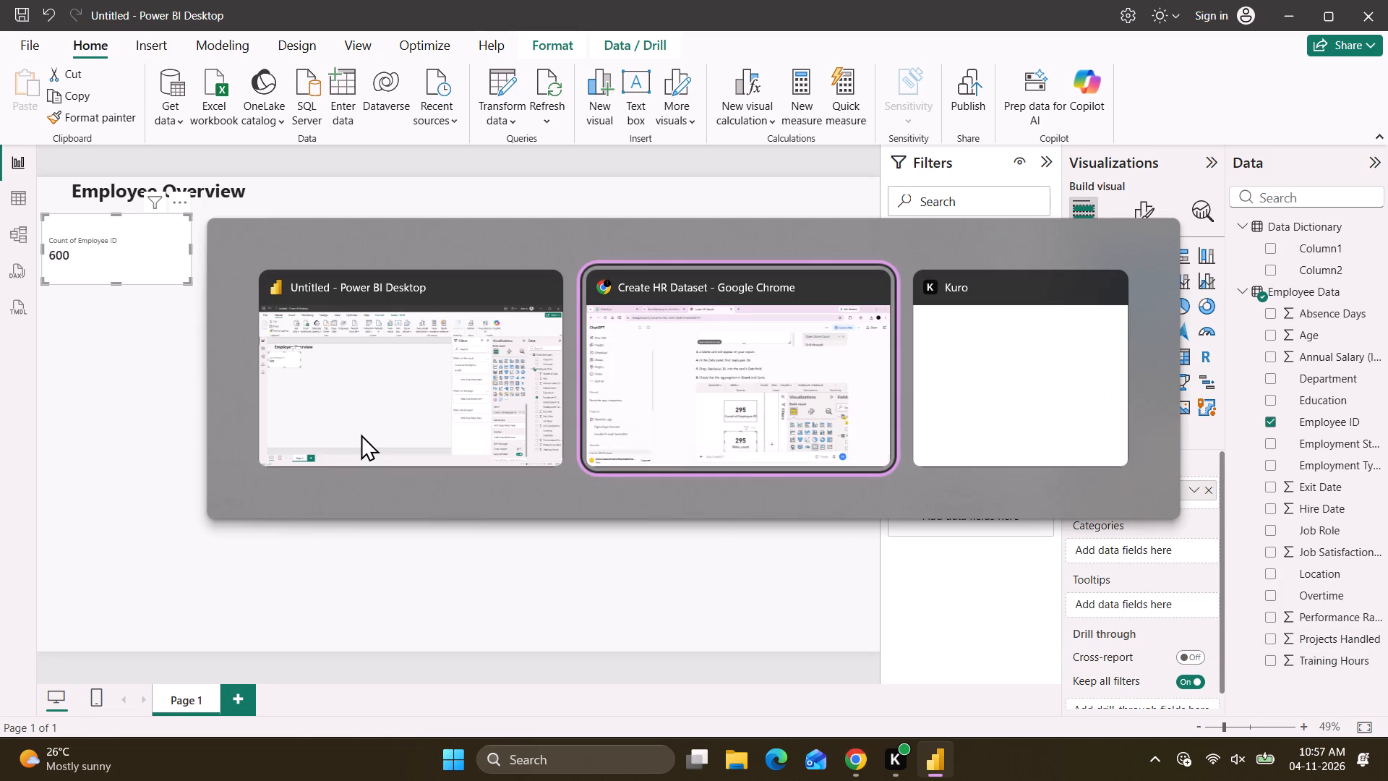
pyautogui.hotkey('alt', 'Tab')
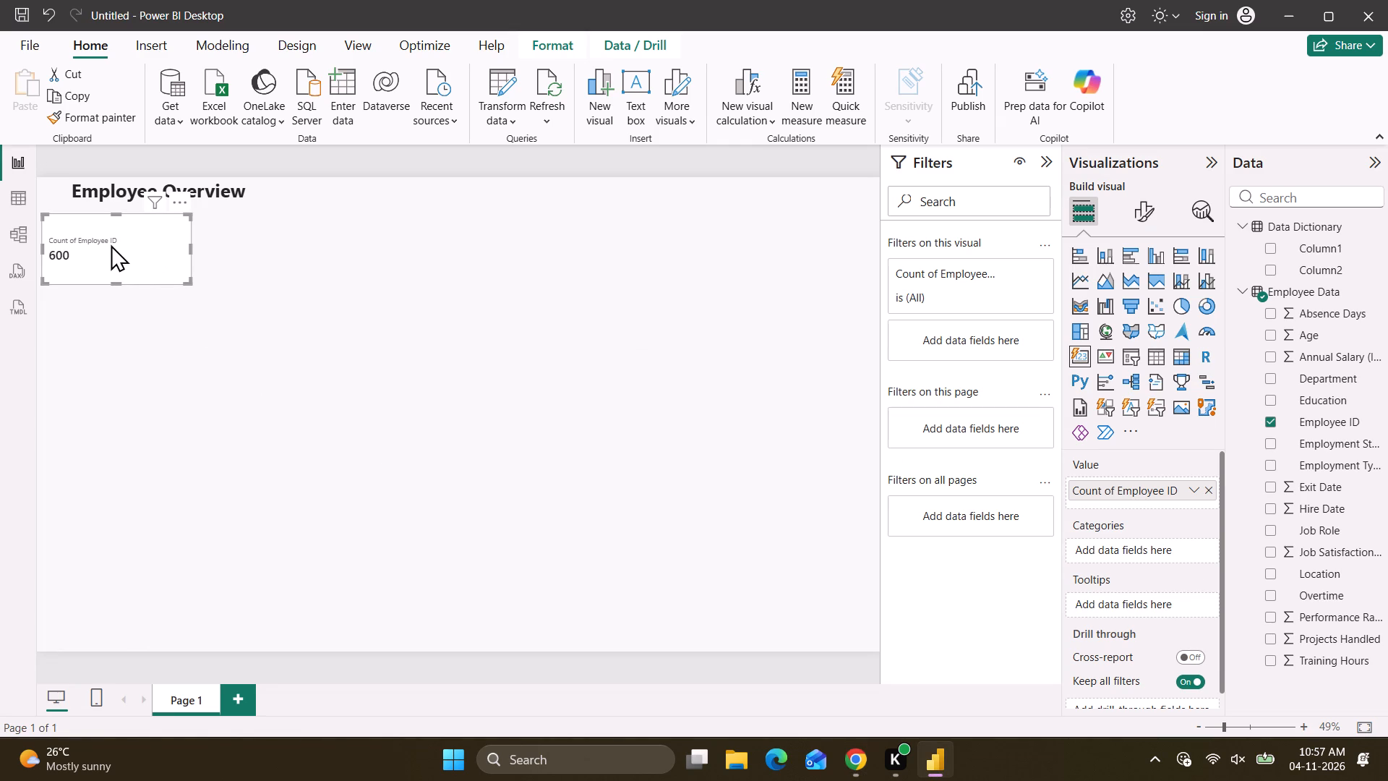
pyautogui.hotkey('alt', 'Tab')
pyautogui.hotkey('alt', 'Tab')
# Open the employee count card's visual formatting and examine its Callout label settings.
pyautogui.scroll(-2, 1178, 547)
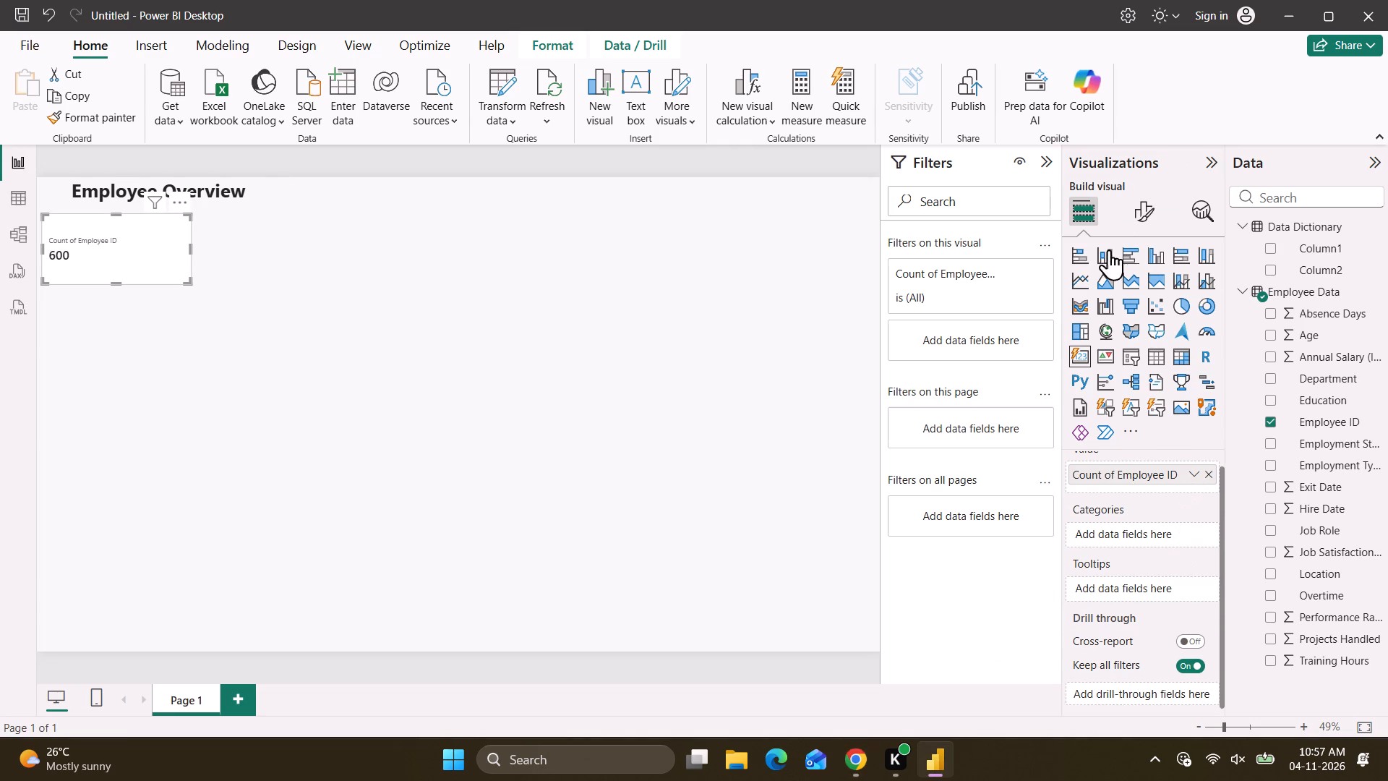
pyautogui.click(1149, 203)
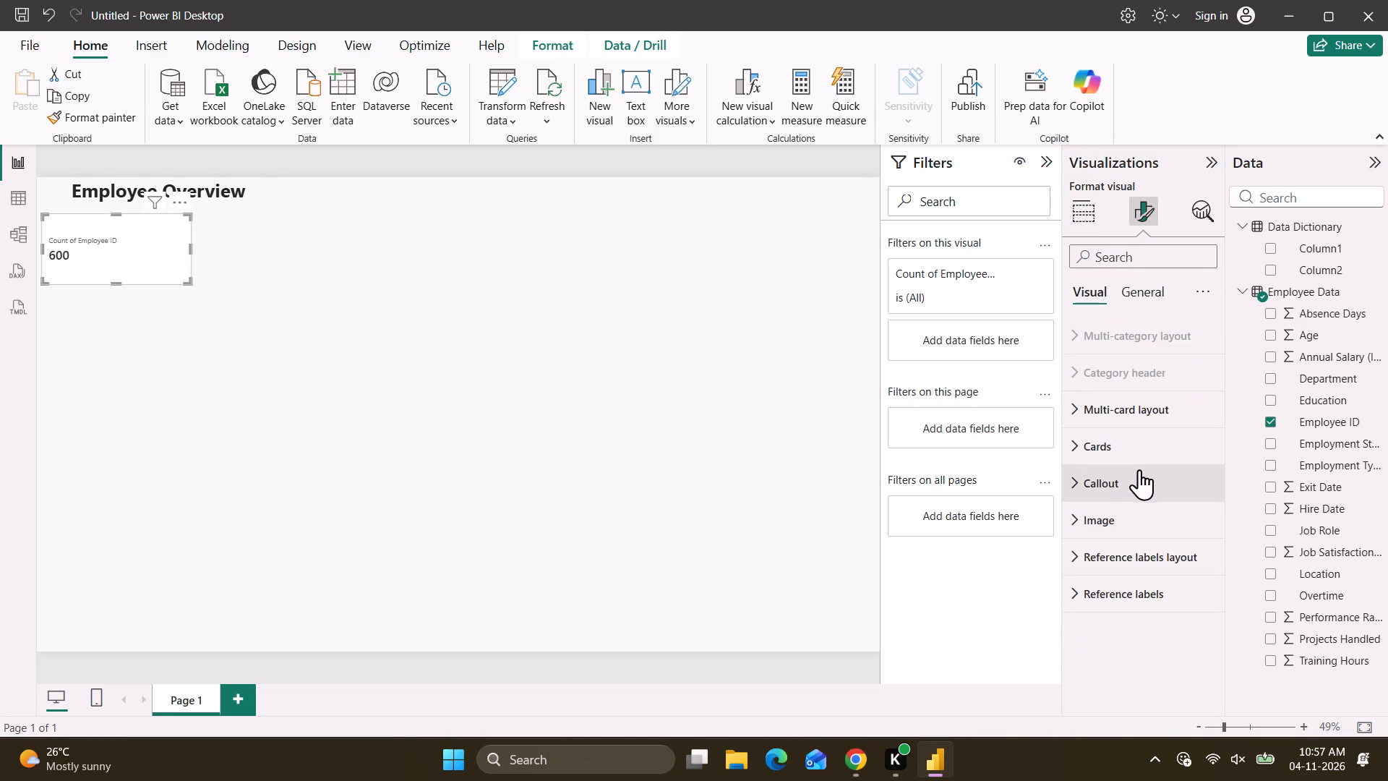
pyautogui.click(1124, 499)
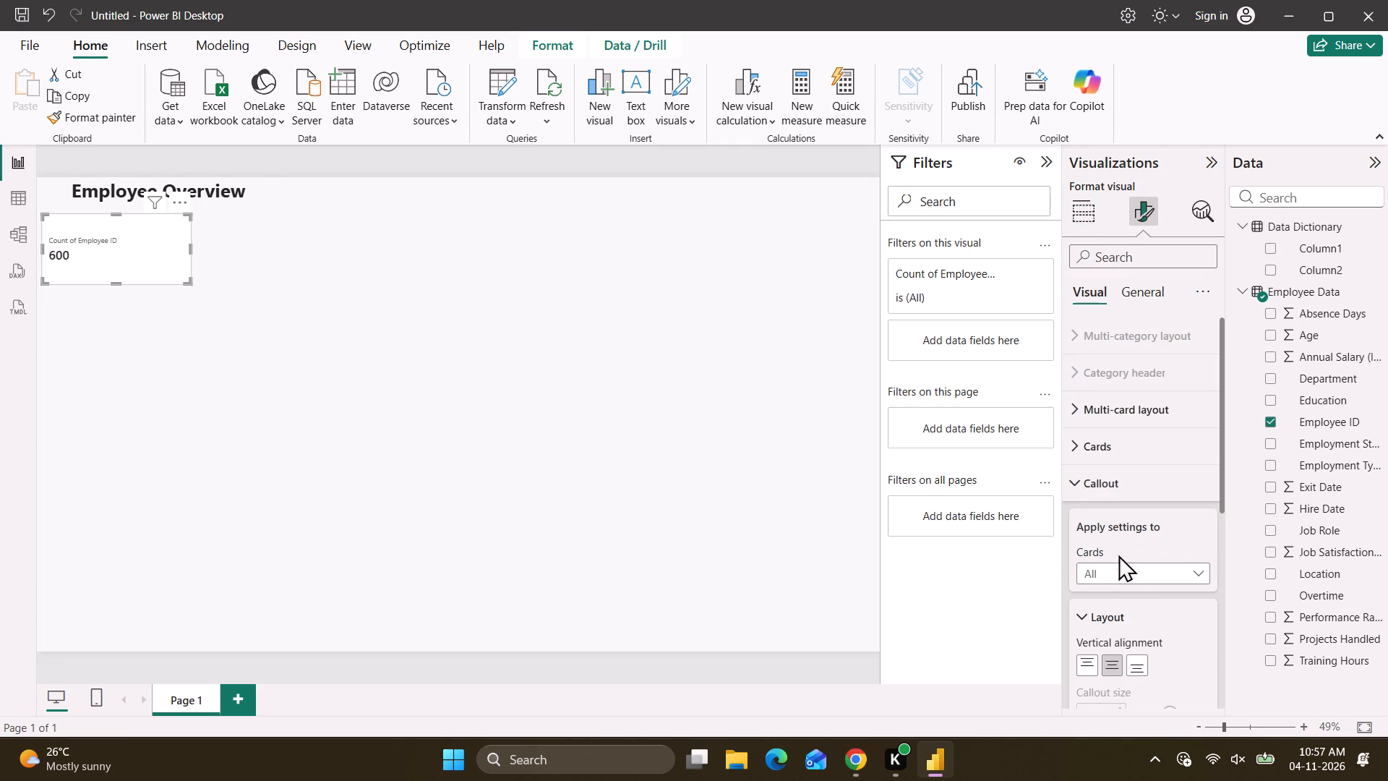
pyautogui.scroll(-2, 1134, 573)
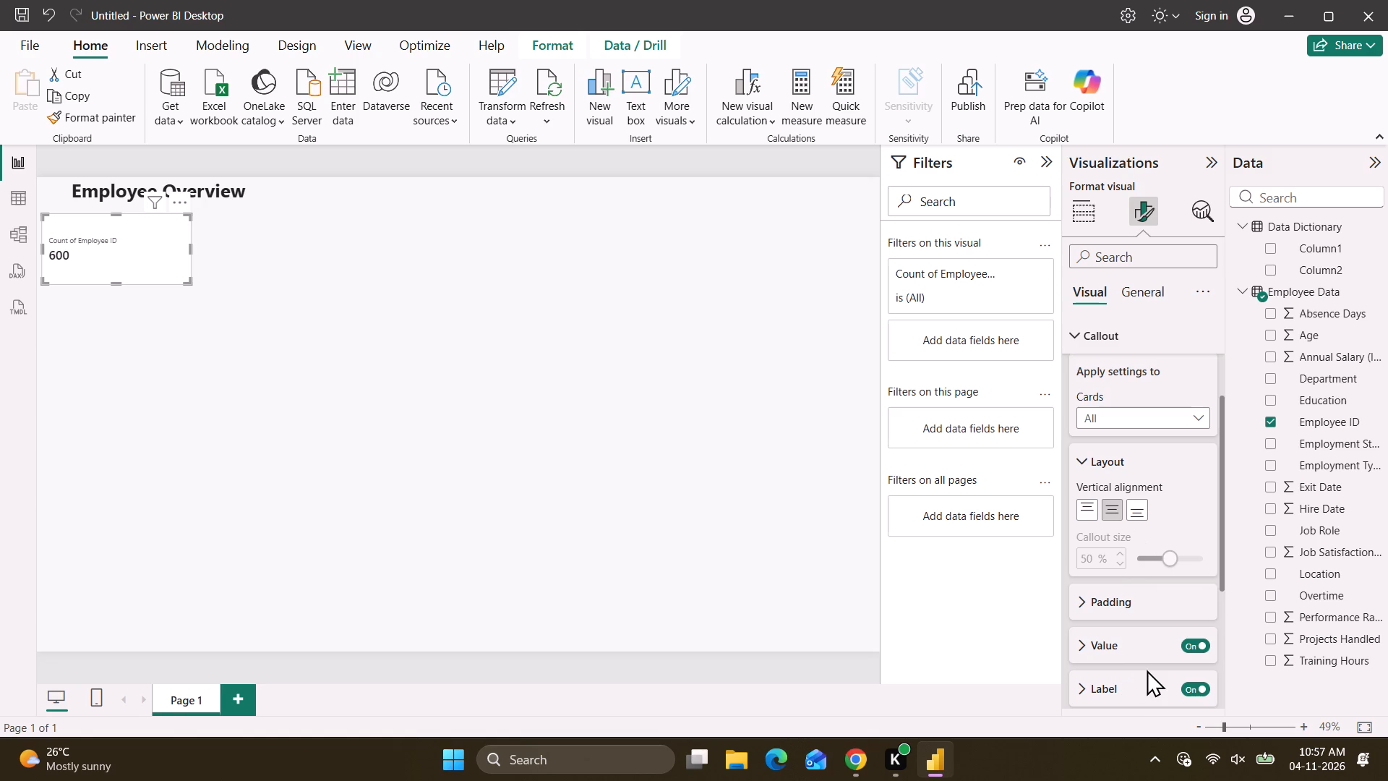
pyautogui.click(1133, 677)
pyautogui.scroll(-2, 1133, 677)
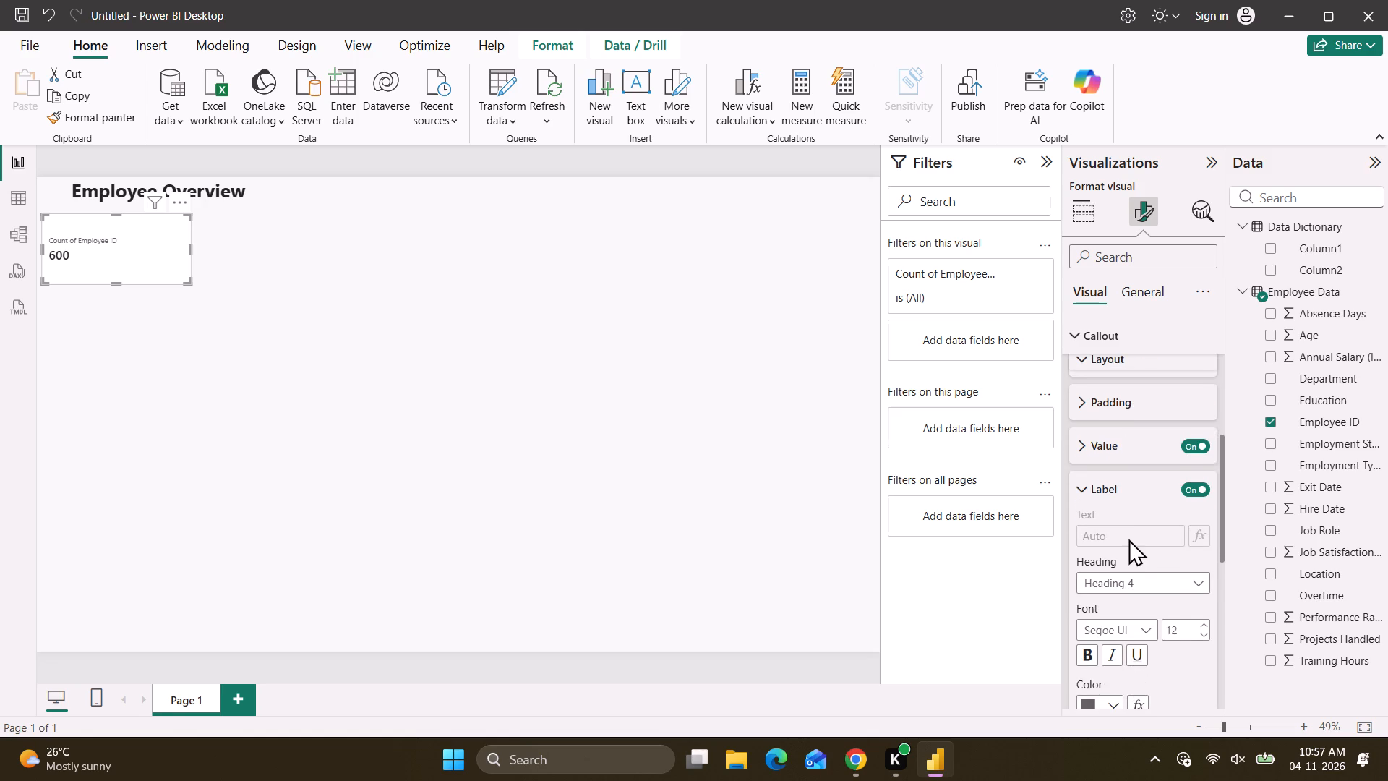
pyautogui.scroll(-2, 1128, 539)
# Turn on the title in the employee count card's general formatting.
pyautogui.click(1132, 297)
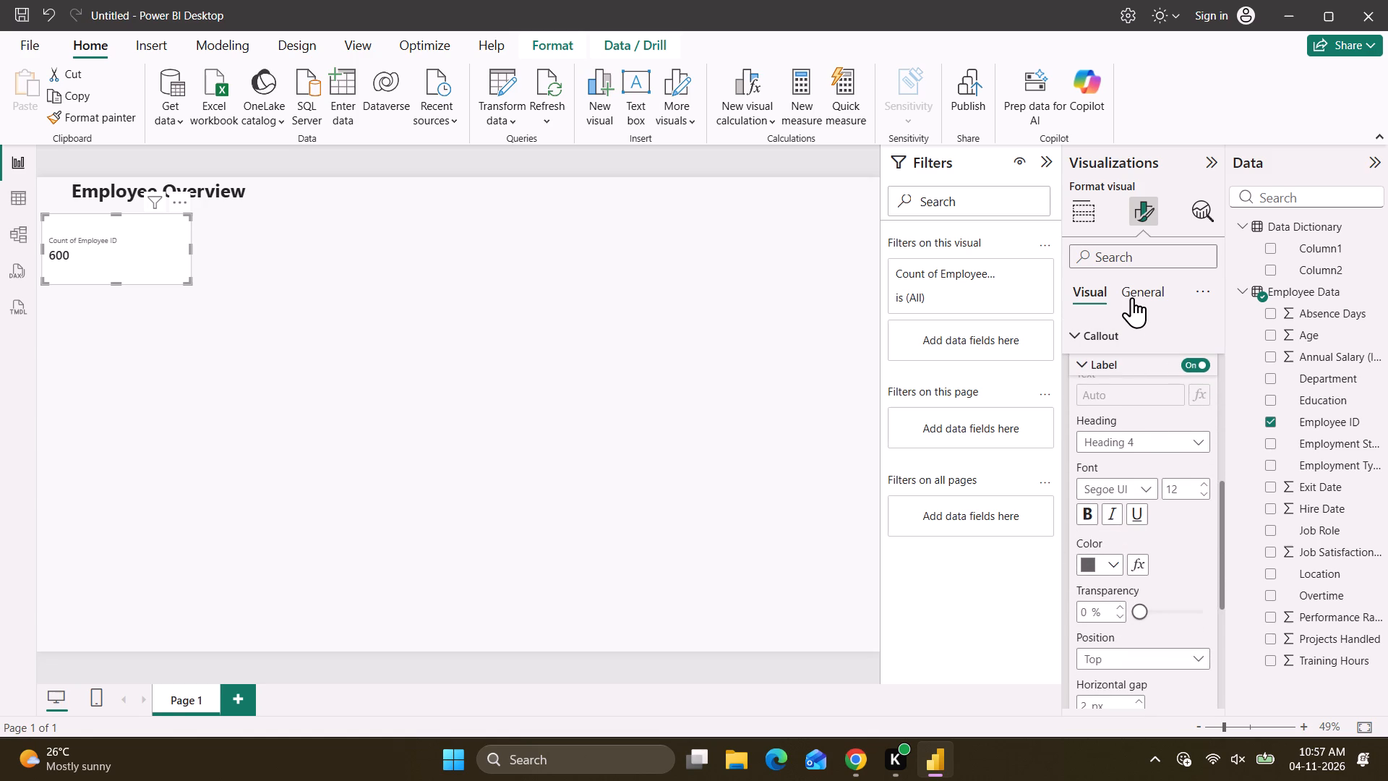
pyautogui.moveTo(1130, 399); pyautogui.dragTo(1130, 397)
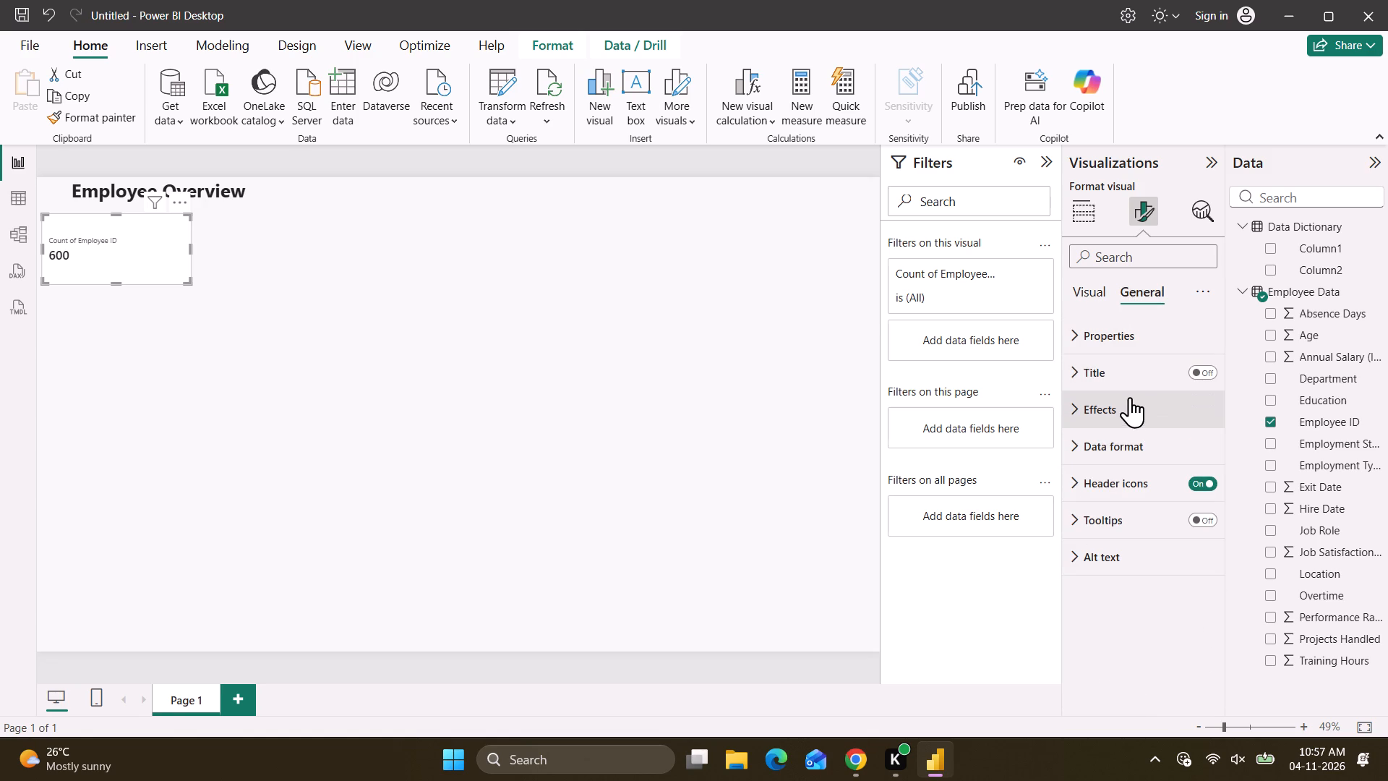
pyautogui.moveTo(1130, 397); pyautogui.dragTo(1134, 367)
pyautogui.click(1134, 367)
pyautogui.click(1212, 370)
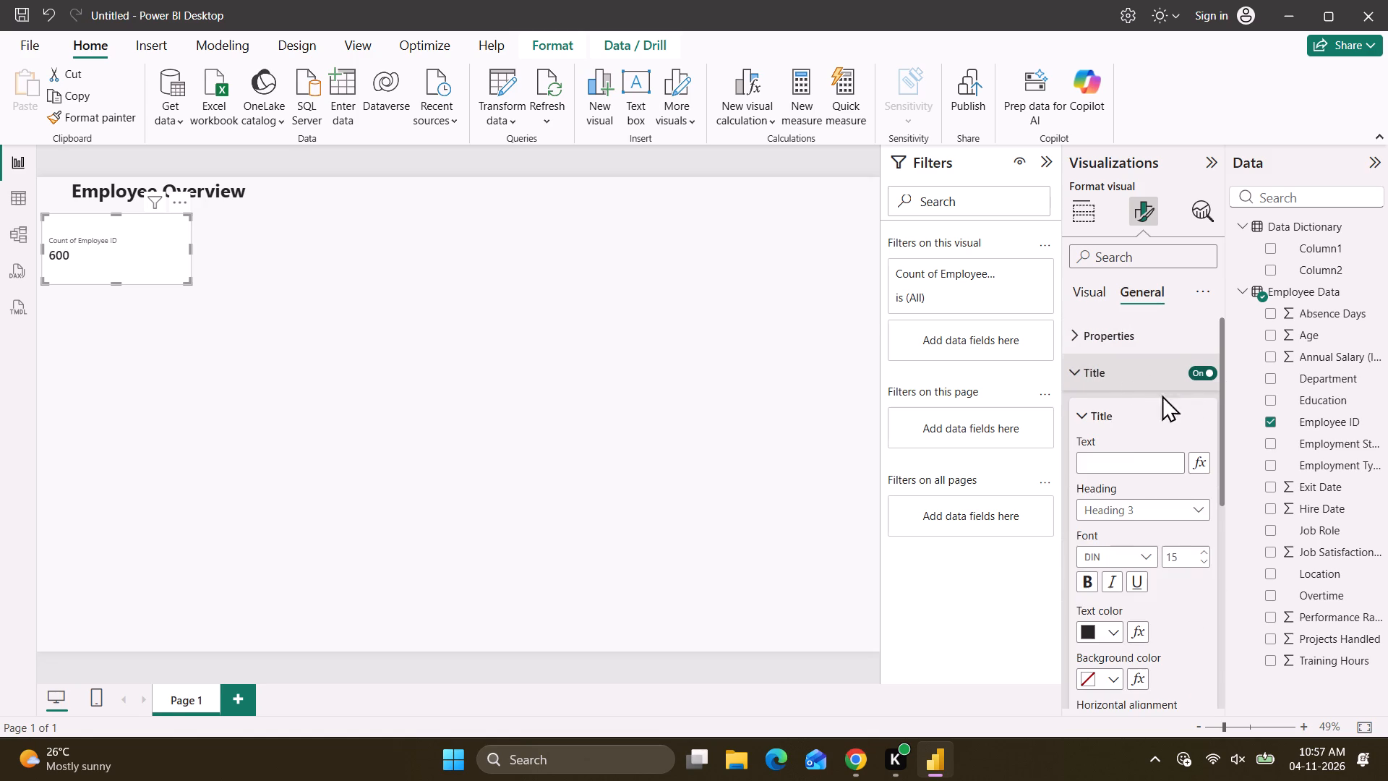
# Set the font size of the employee count card's title to 21.
pyautogui.click(1108, 457)
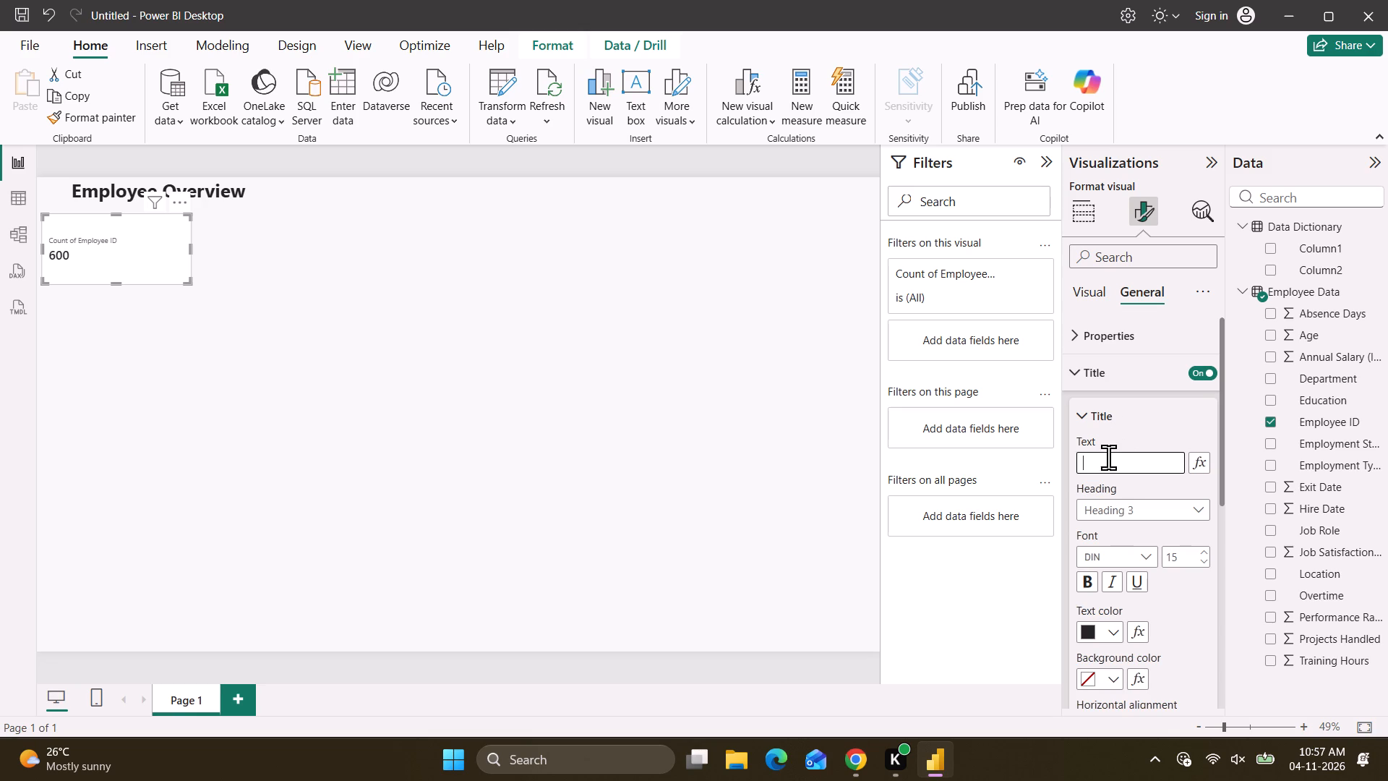
pyautogui.click(1182, 555)
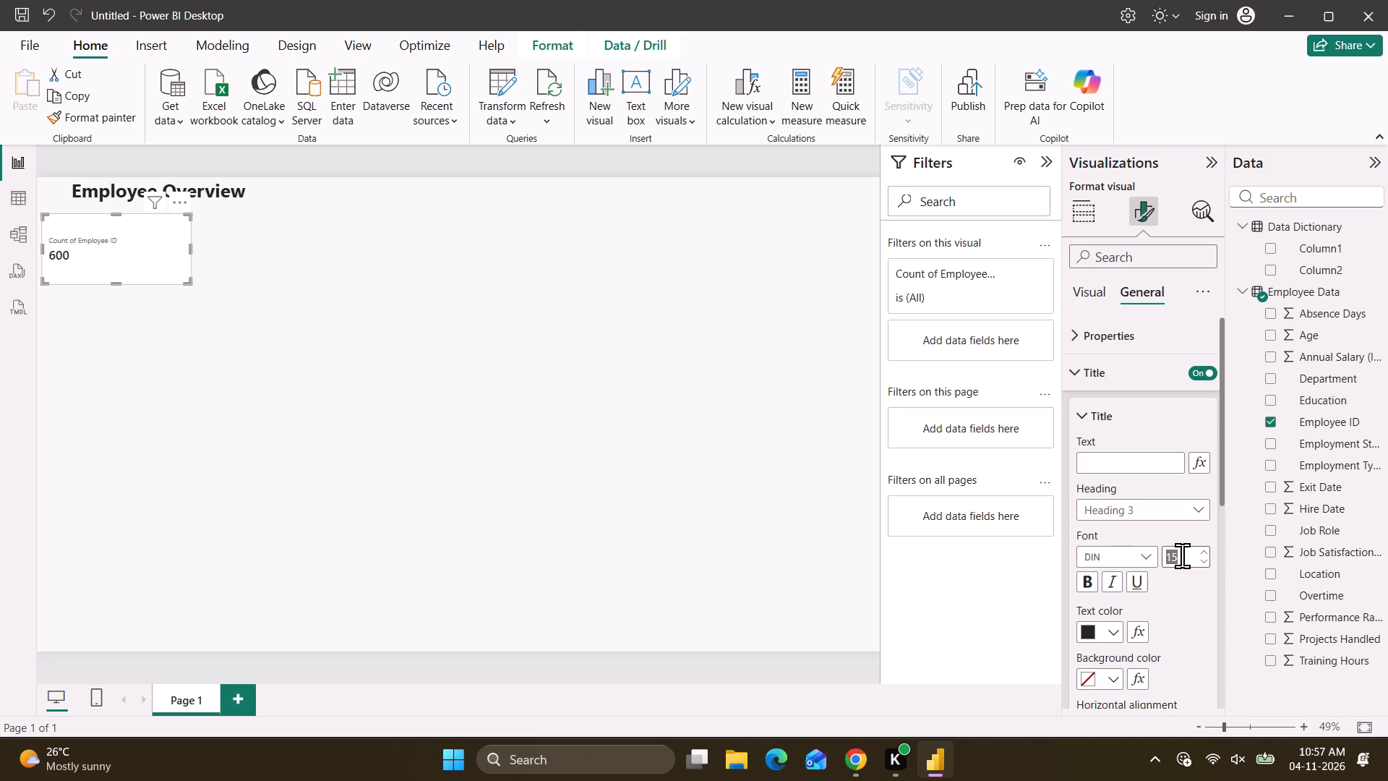
pyautogui.press('Down')
pyautogui.press('Insert')
pyautogui.press('BackSpace')
pyautogui.press('BackSpace')
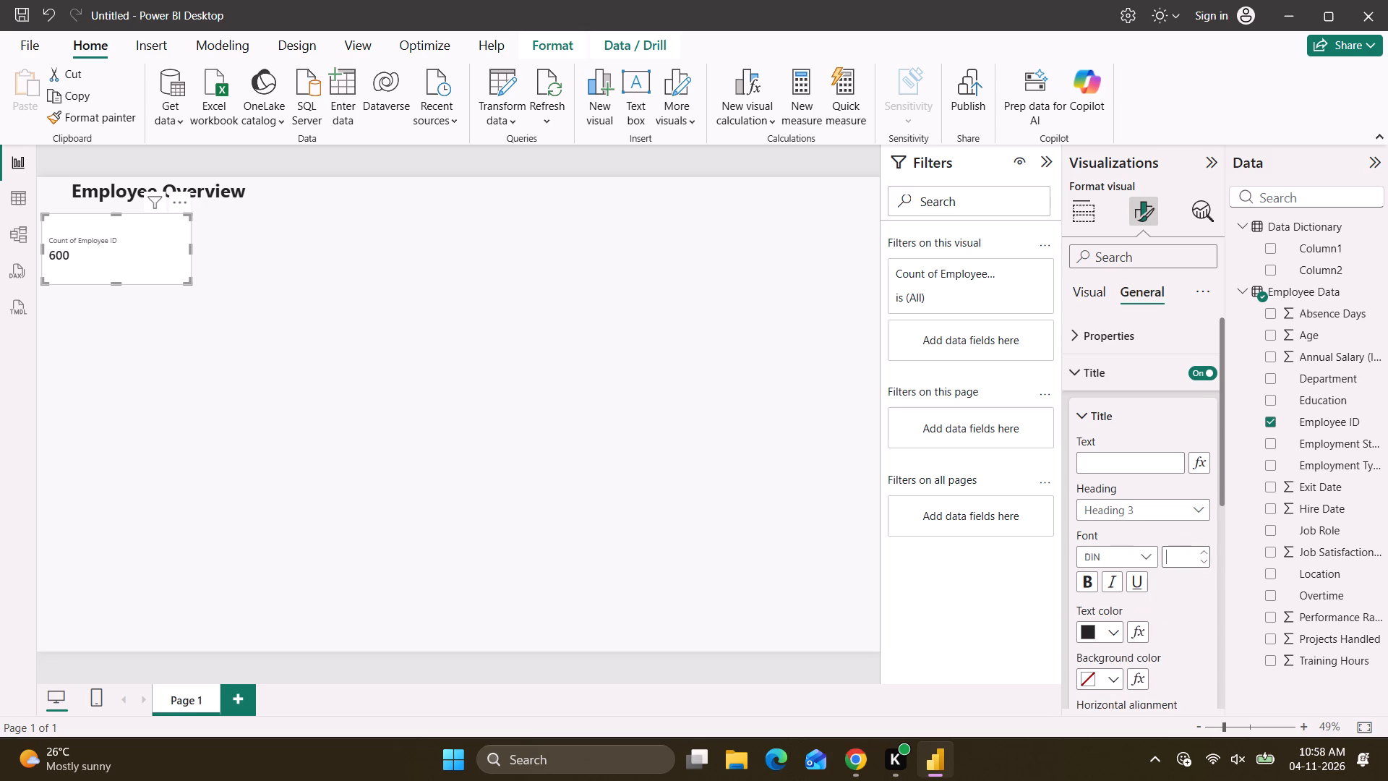
pyautogui.press('Down')
pyautogui.press('Insert')
pyautogui.press('BackSpace')
pyautogui.press('Down')
pyautogui.press('Down')
pyautogui.press('Down')
pyautogui.press('Down')
pyautogui.press('Down')
pyautogui.tripleClick(1199, 563)
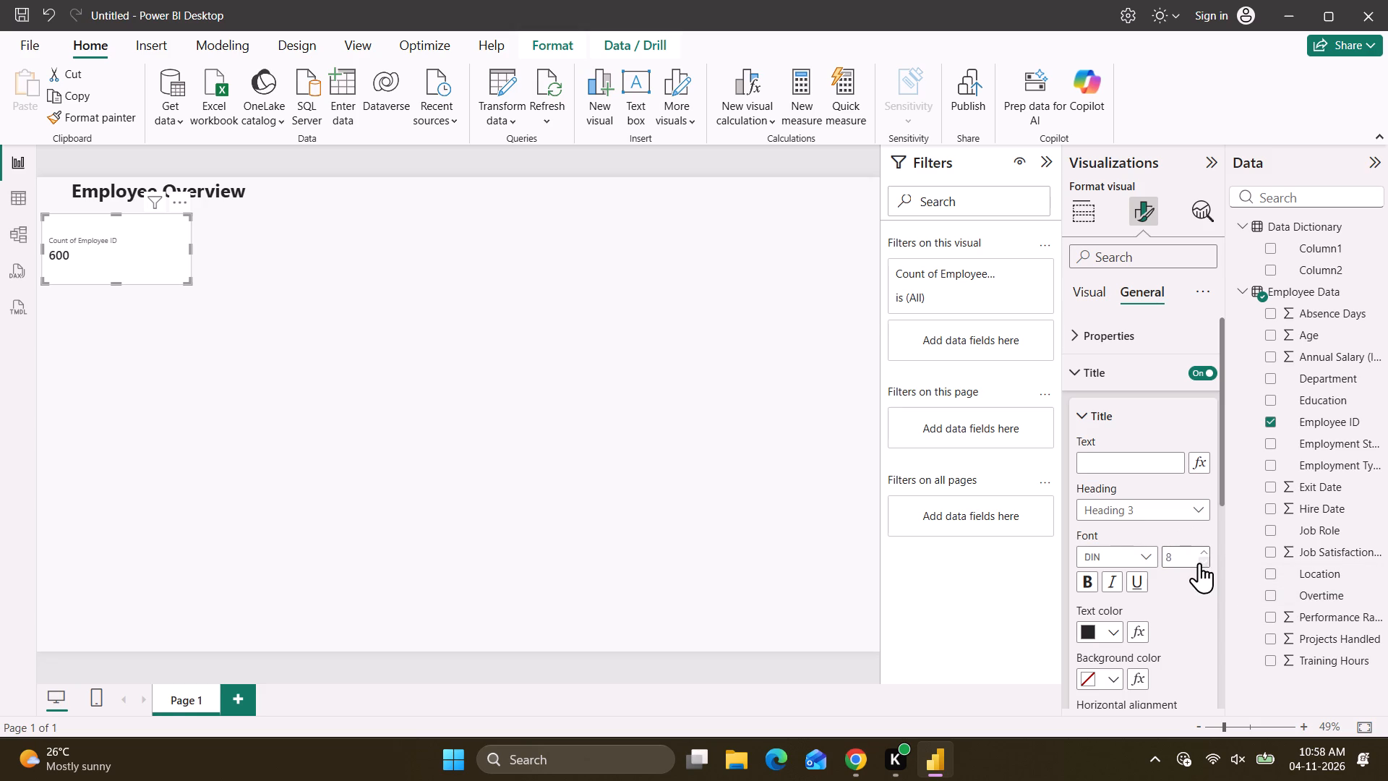
pyautogui.tripleClick(1203, 551)
pyautogui.tripleClick(1203, 551)
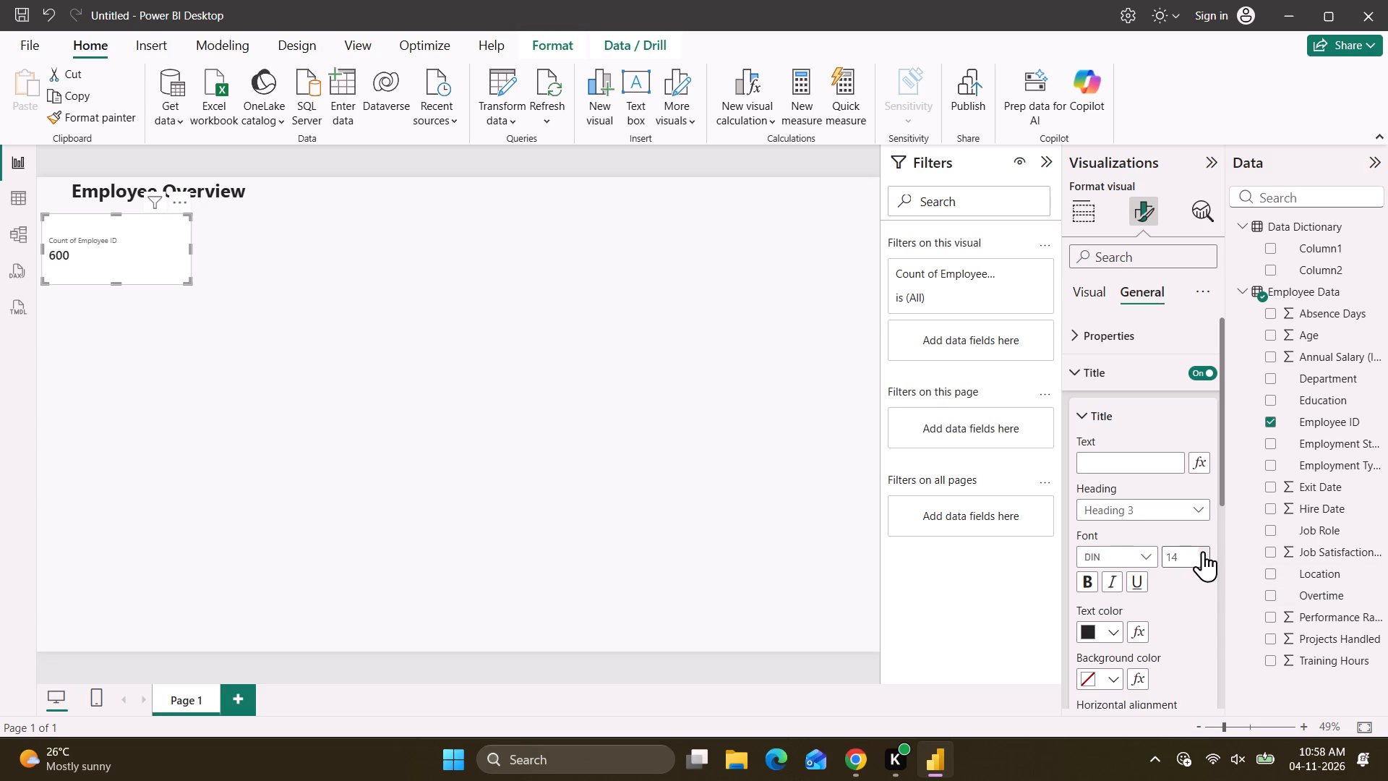
pyautogui.press('Up')
pyautogui.press('Up')
pyautogui.press('Up')
pyautogui.press('Up')
pyautogui.press('Up')
pyautogui.tripleClick(1203, 551)
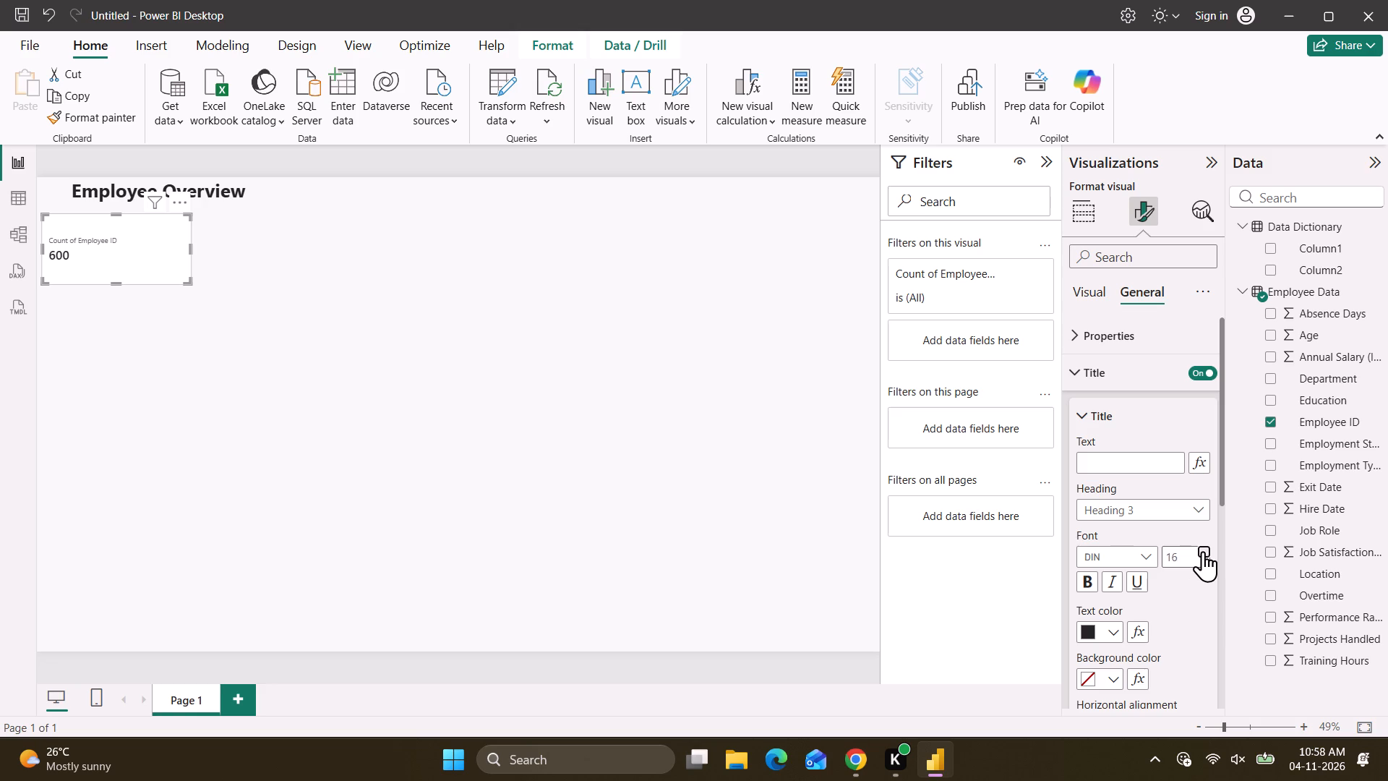
pyautogui.tripleClick(1203, 551)
pyautogui.click(1203, 551)
# Enter "NO.OF EMPLOYEES" as the employee count card's title text.
pyautogui.doubleClick(1097, 466)
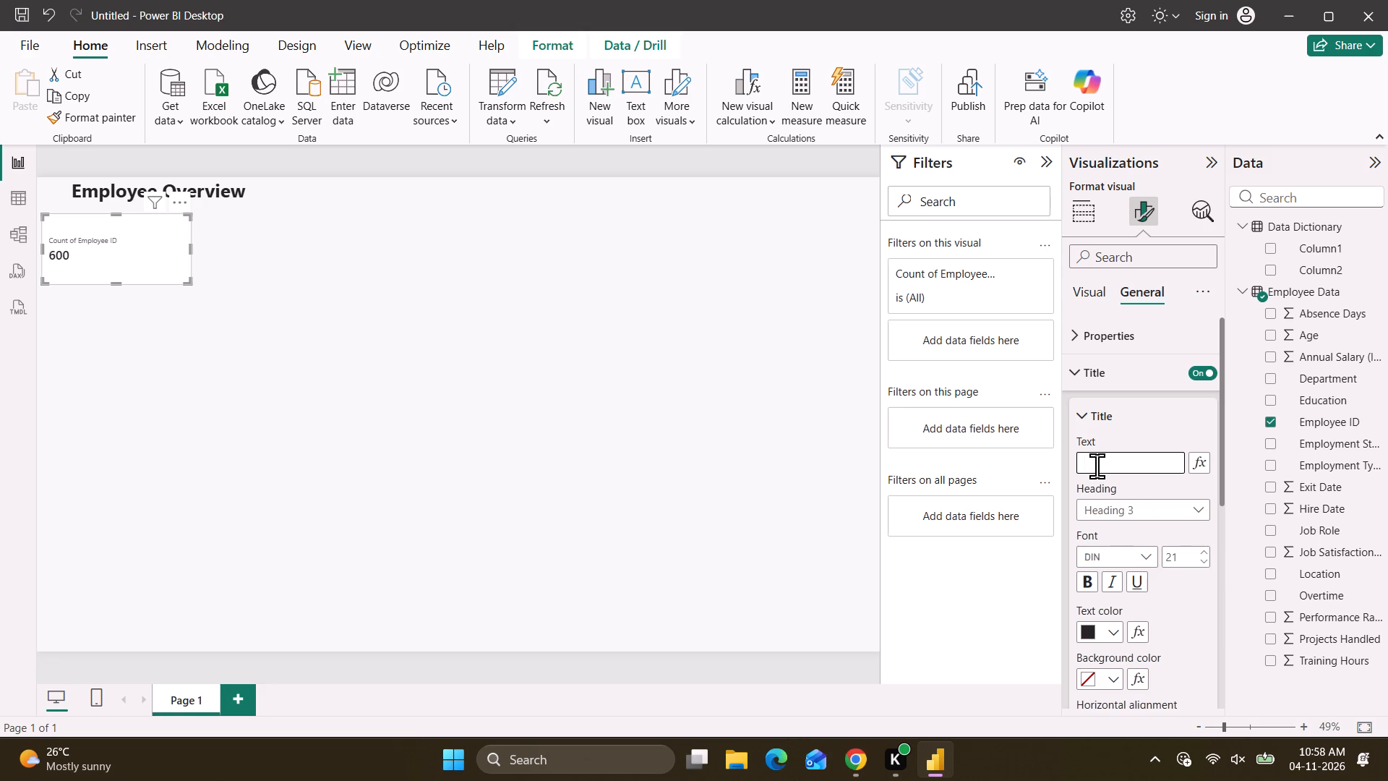
pyautogui.hotkey('shift', 'n')
pyautogui.hotkey('shift', 'o')
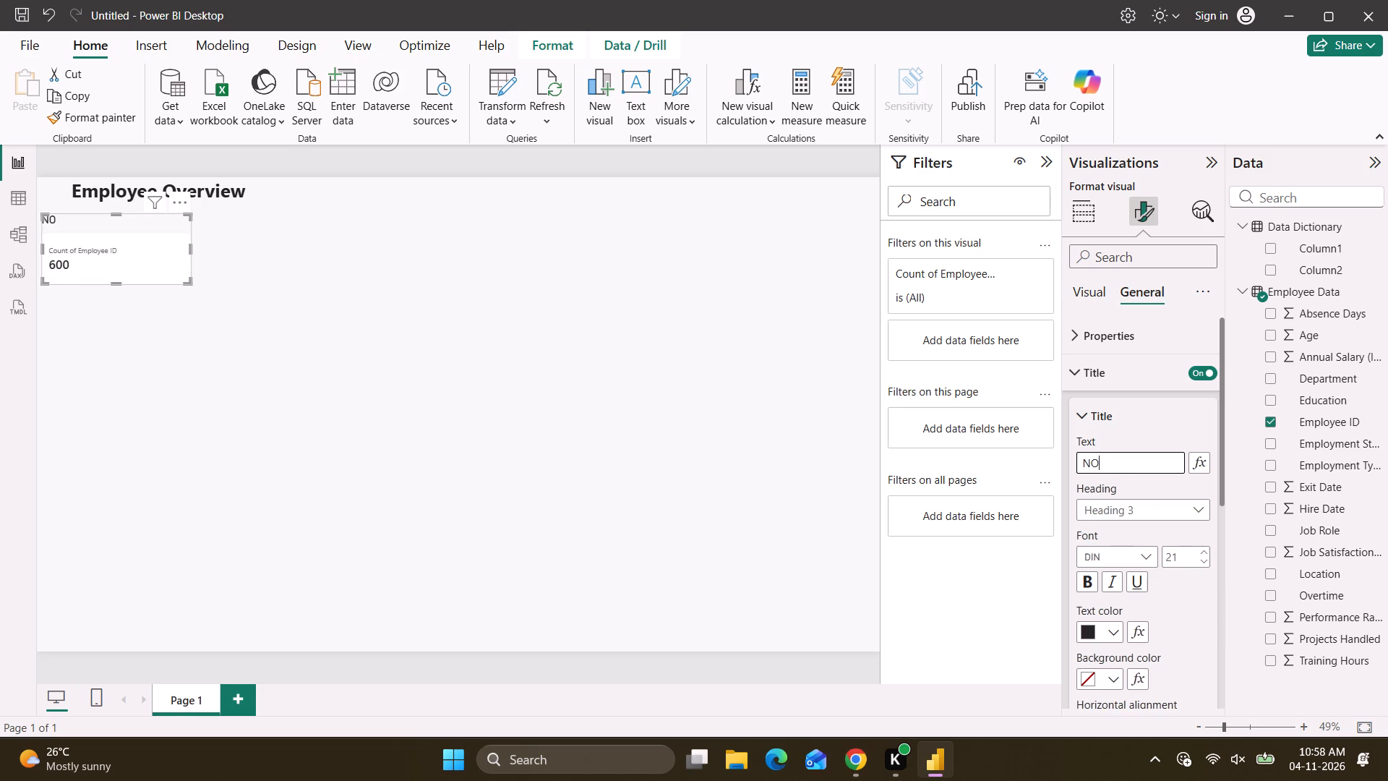
pyautogui.press('space')
pyautogui.press('BackSpace')
pyautogui.press('.')
pyautogui.write('OFD')
pyautogui.press('BackSpace')
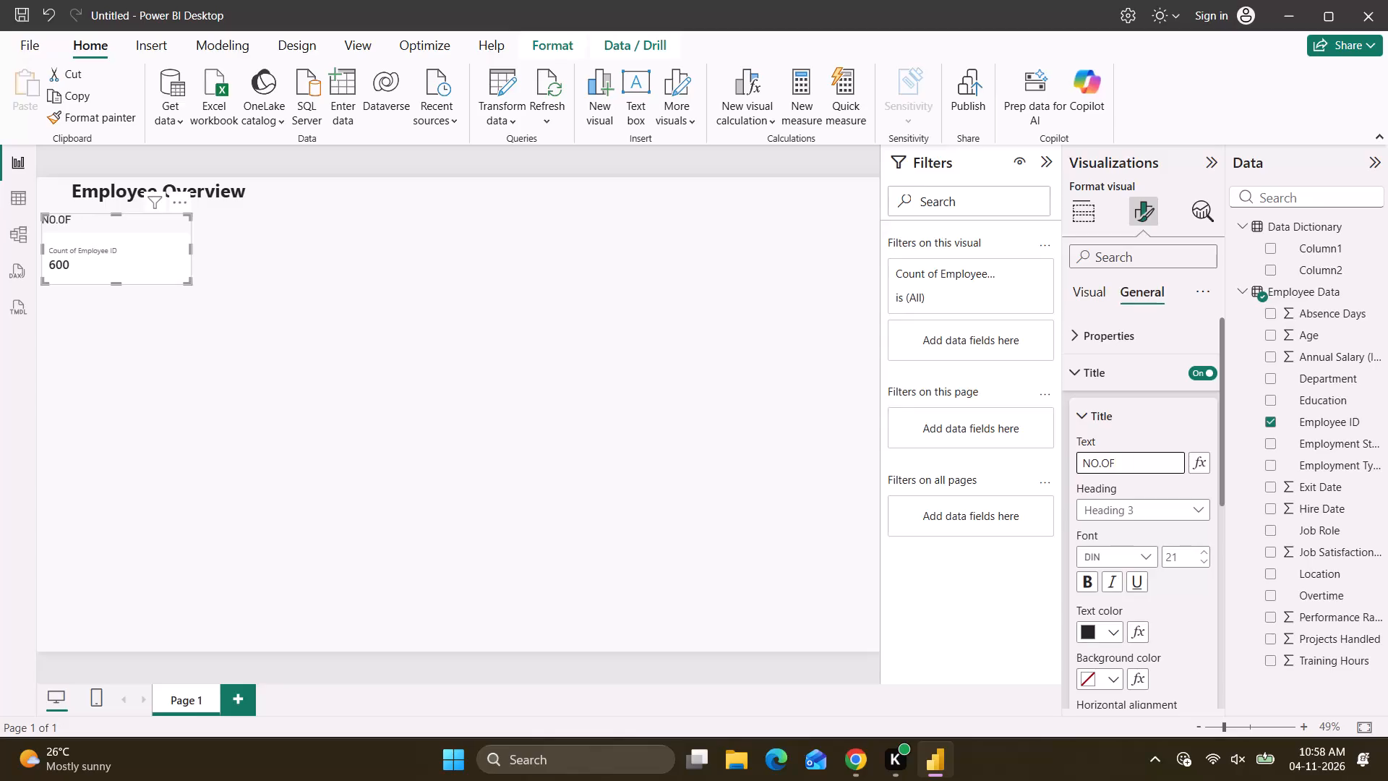
pyautogui.press('space')
pyautogui.write('EM')
pyautogui.write('PLO')
pyautogui.write('YEES')
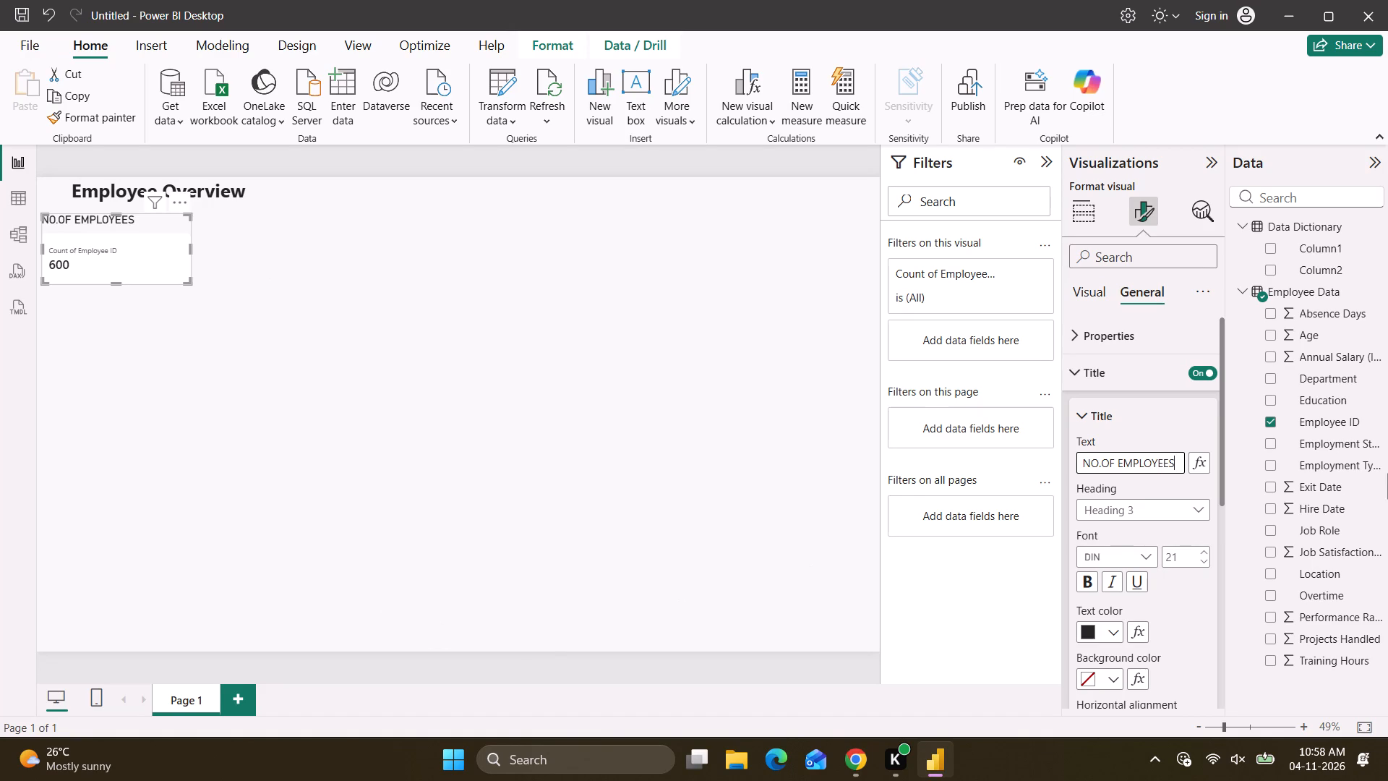
# Center the "NO.OF EMPLOYEES" title horizontally on the card.
pyautogui.scroll(-1, 1135, 644)
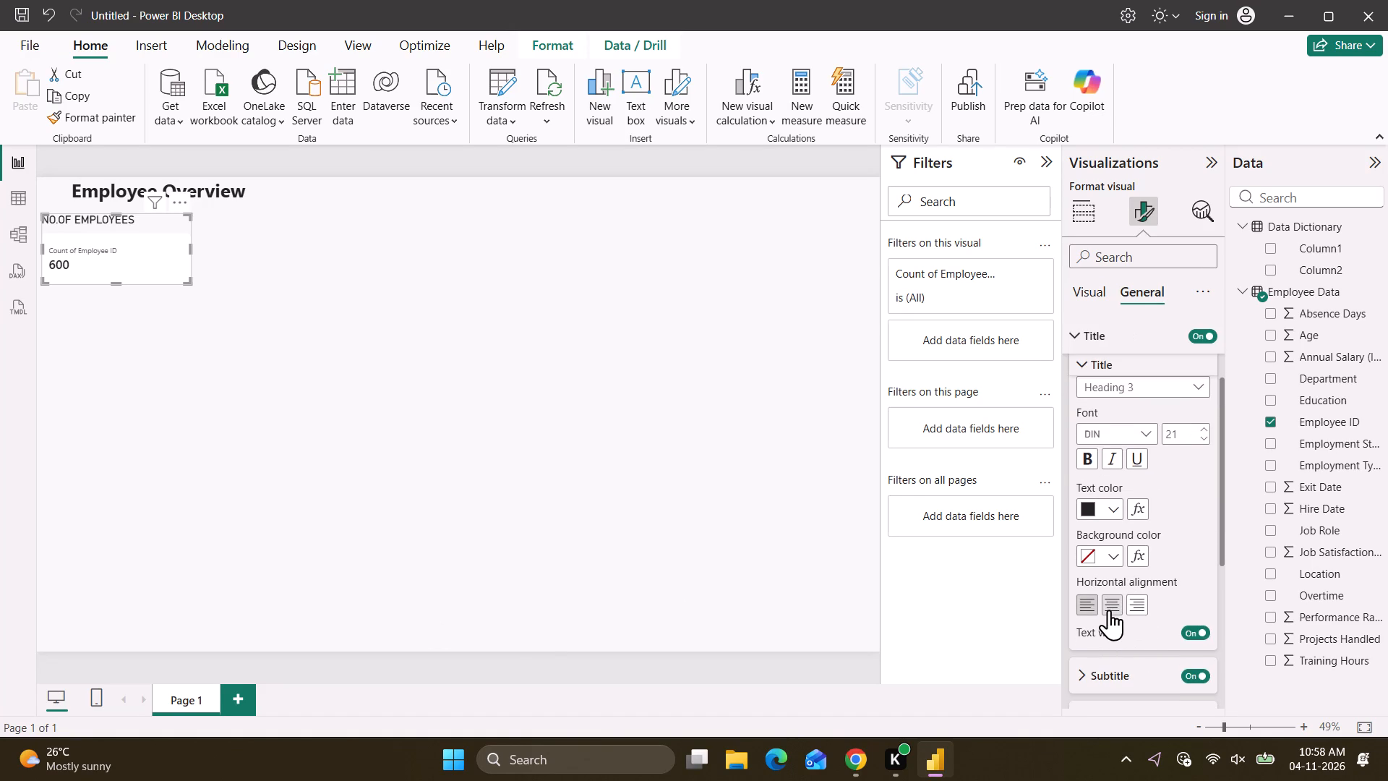
pyautogui.click(1109, 610)
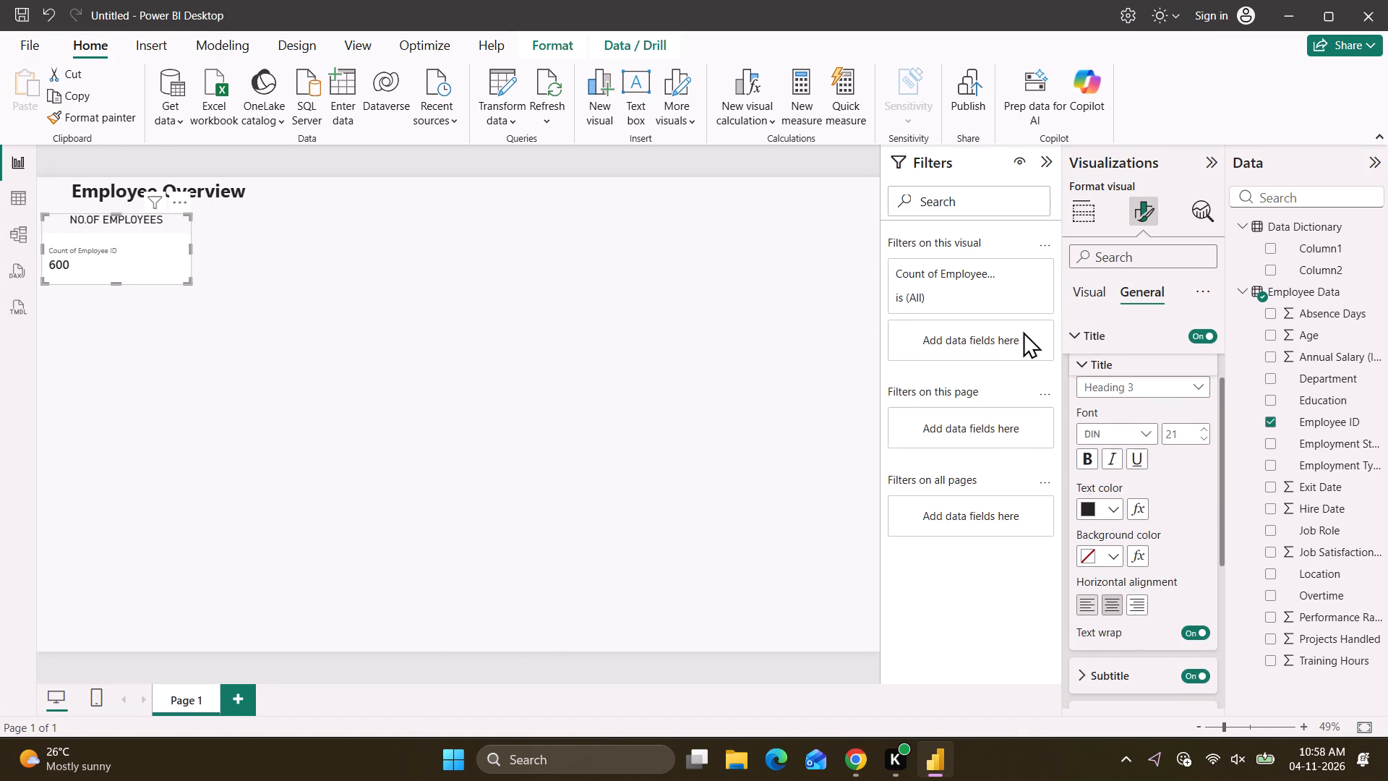
# Turn off the card's callout label and choose middle vertical alignment for the callout layout.
pyautogui.click(1089, 299)
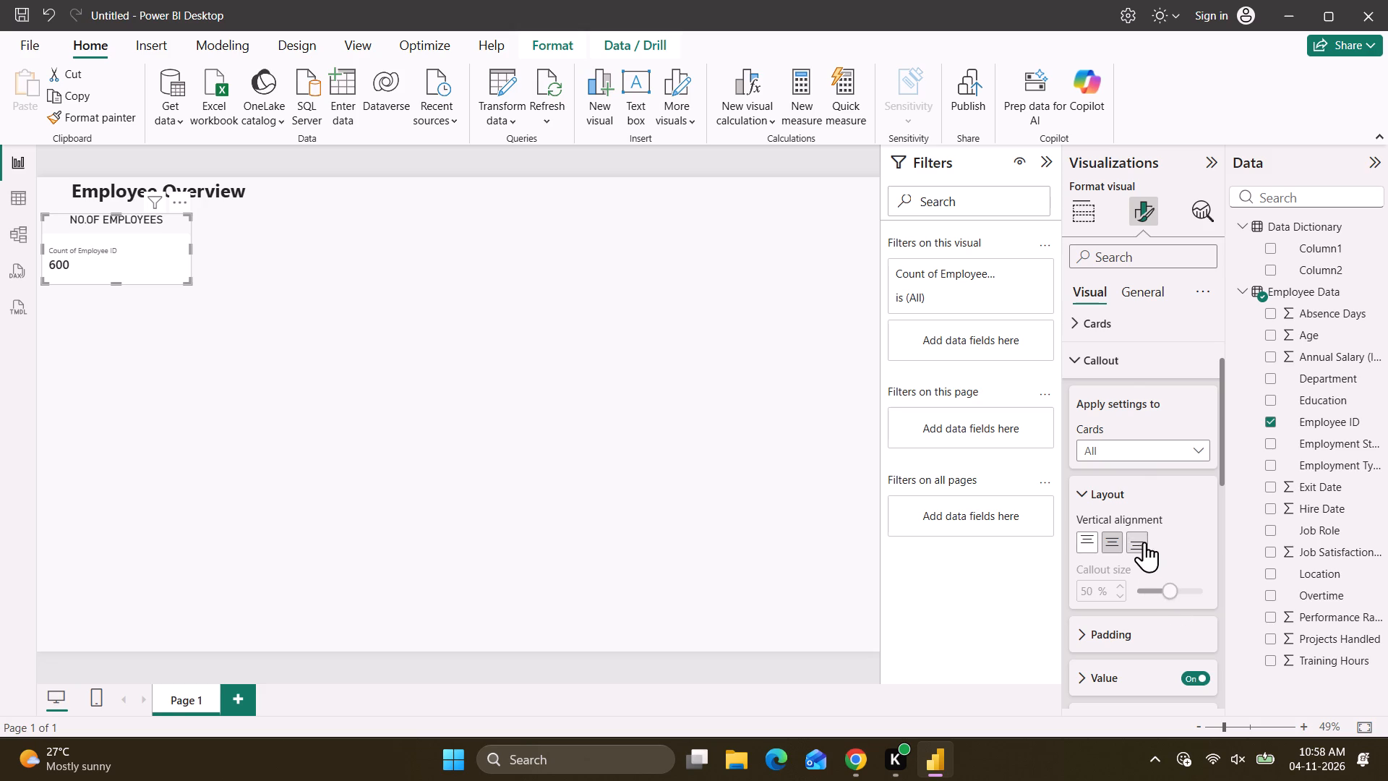
pyautogui.scroll(-1, 1126, 543)
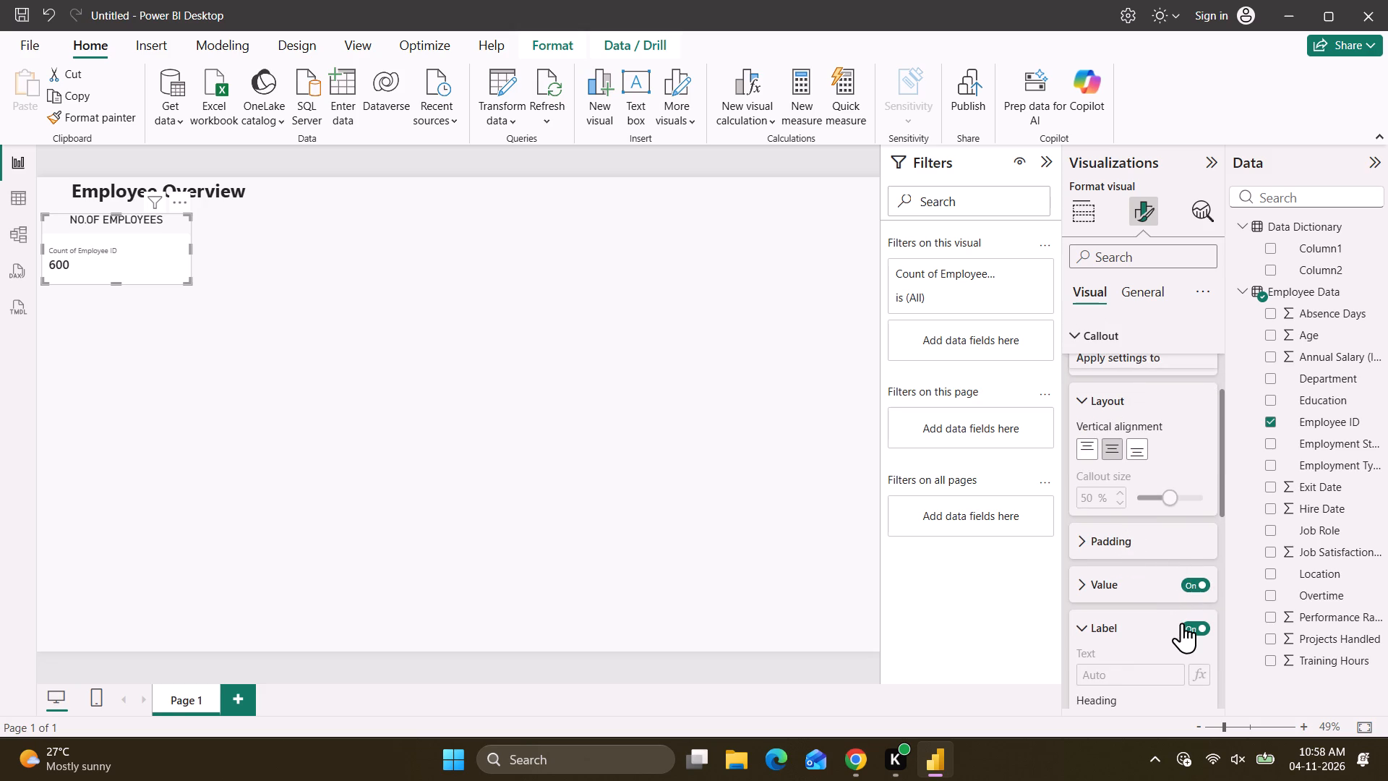
pyautogui.click(1196, 623)
pyautogui.click(1108, 456)
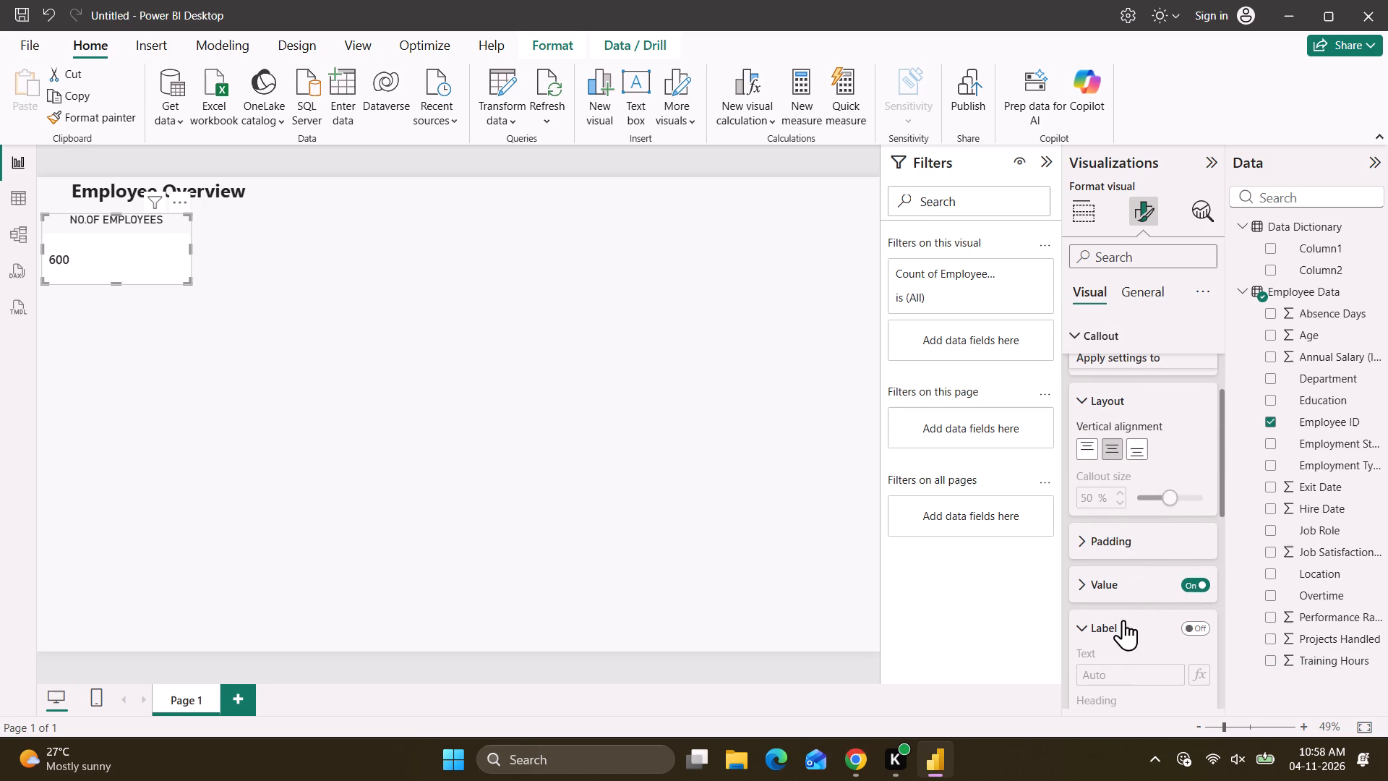
# Center the employee count card's callout value horizontally.
pyautogui.scroll(-2, 1123, 620)
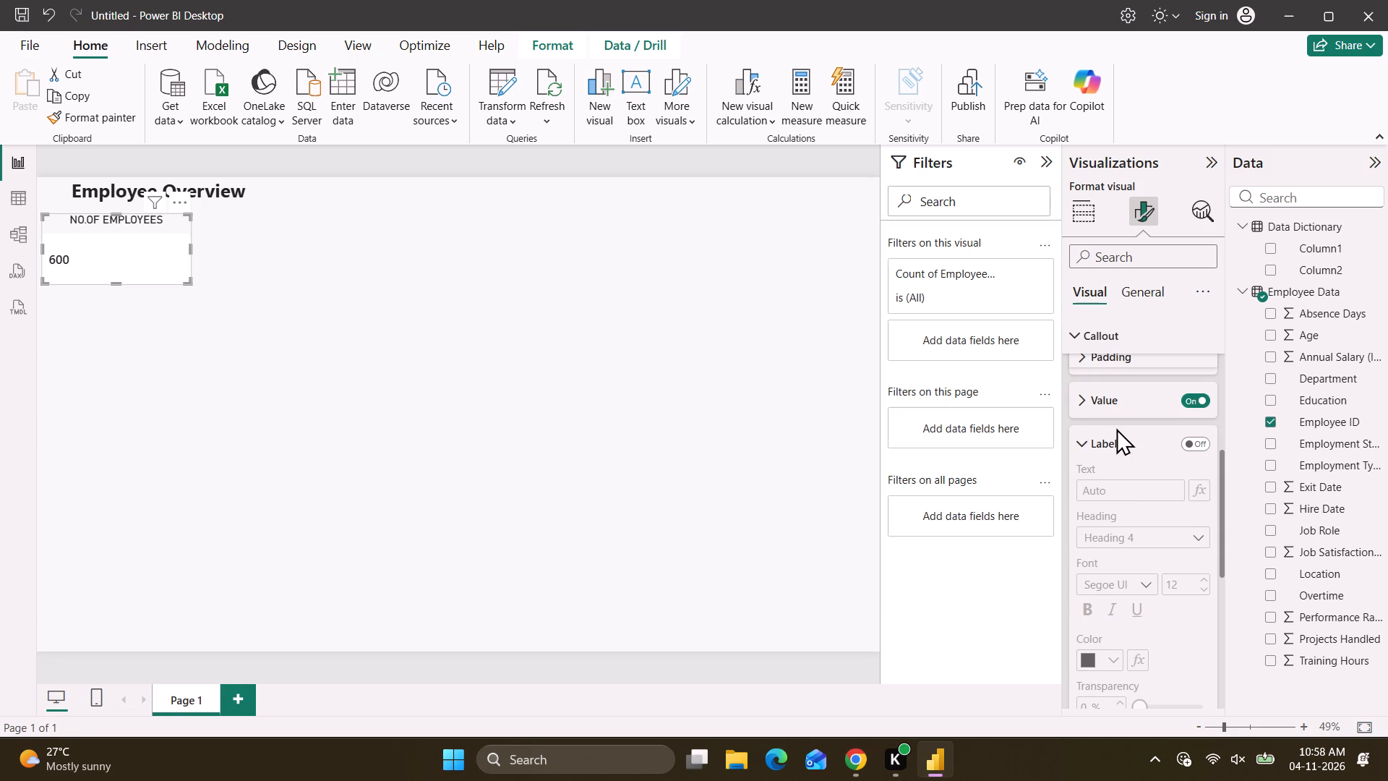
pyautogui.click(1098, 405)
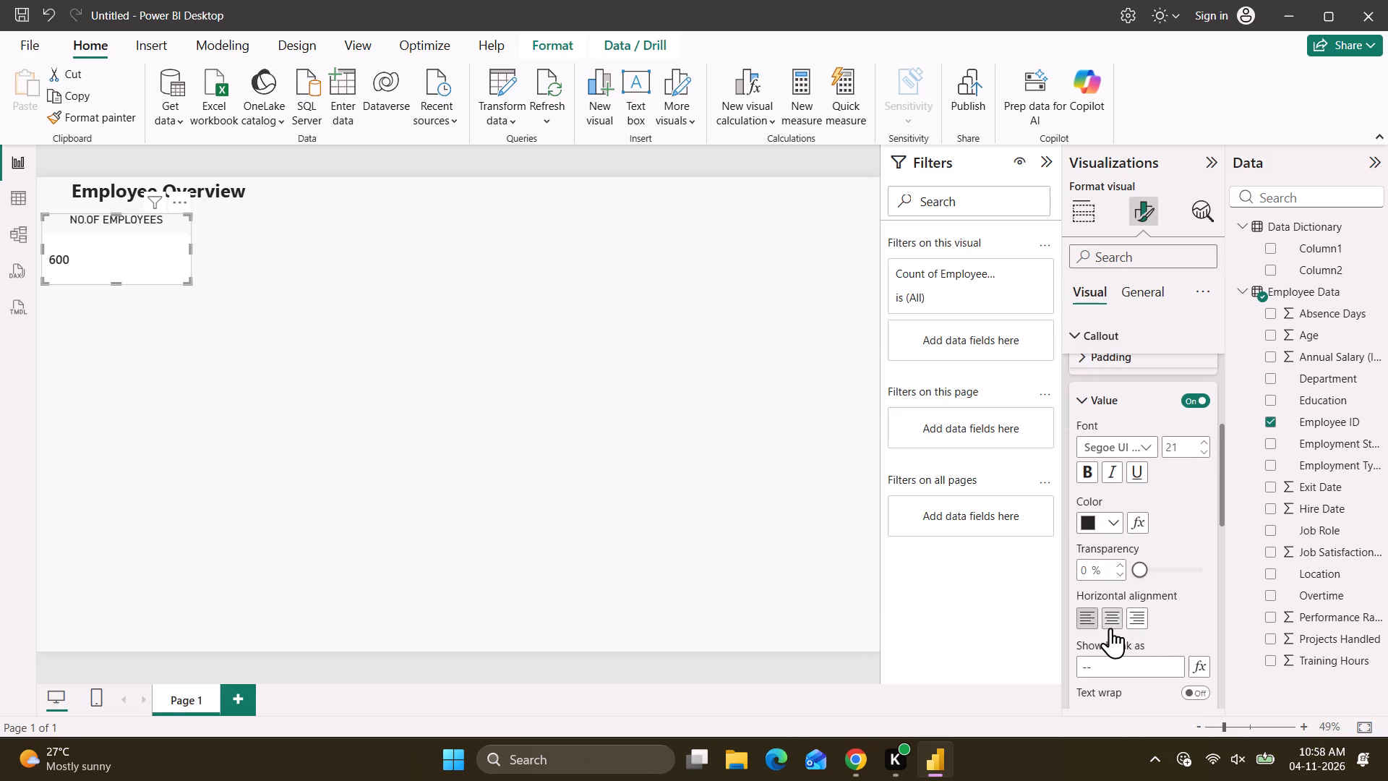
pyautogui.click(1110, 628)
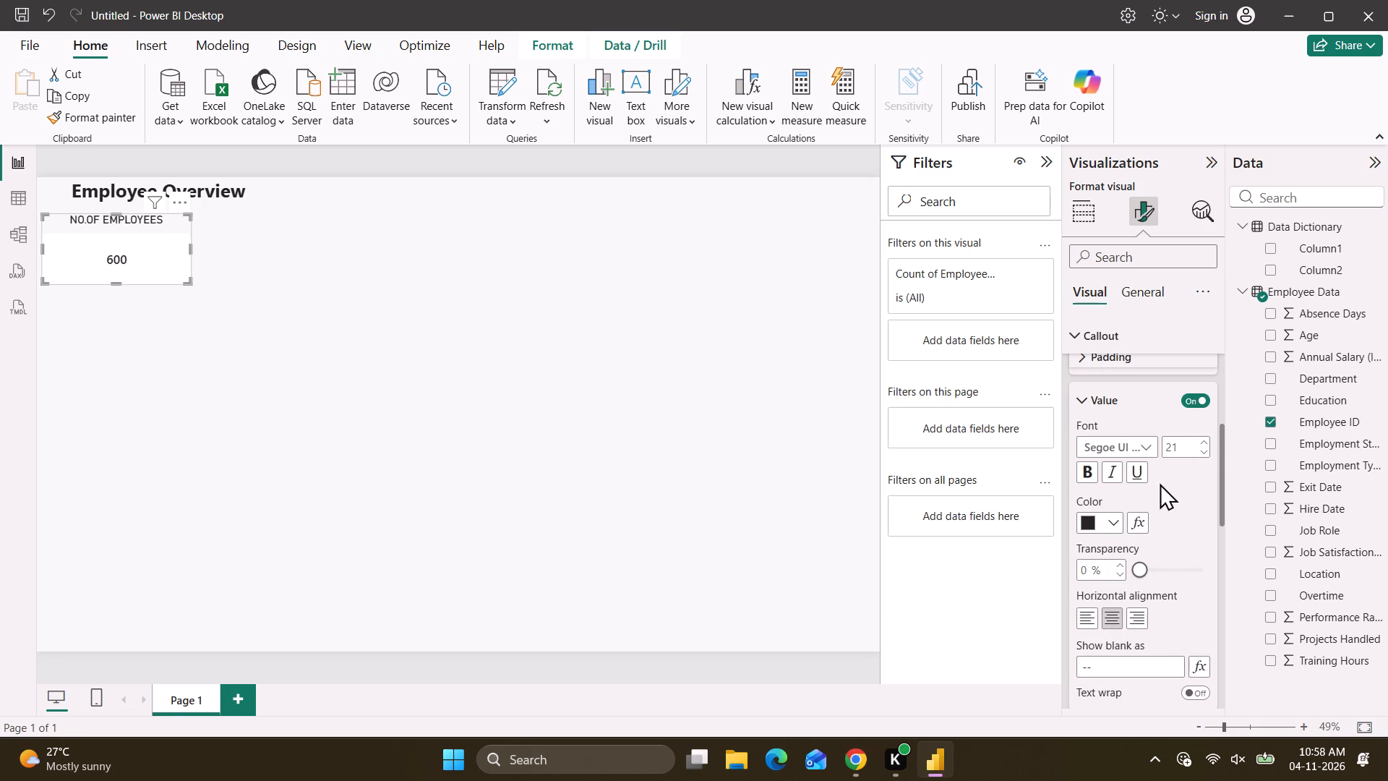
# Turn on the employee count card's background effect and set its color to black.
pyautogui.click(1148, 296)
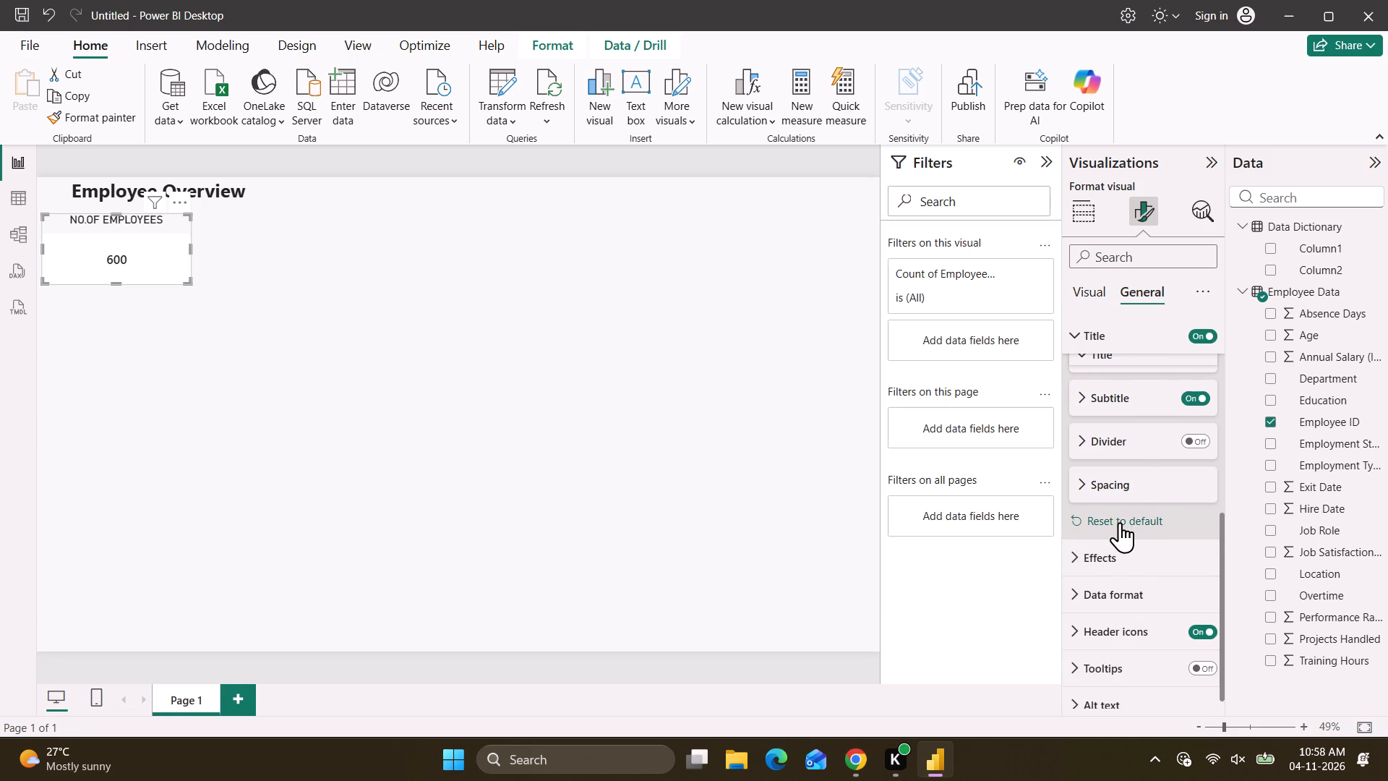
pyautogui.scroll(-1, 1120, 522)
pyautogui.scroll(2, 1120, 522)
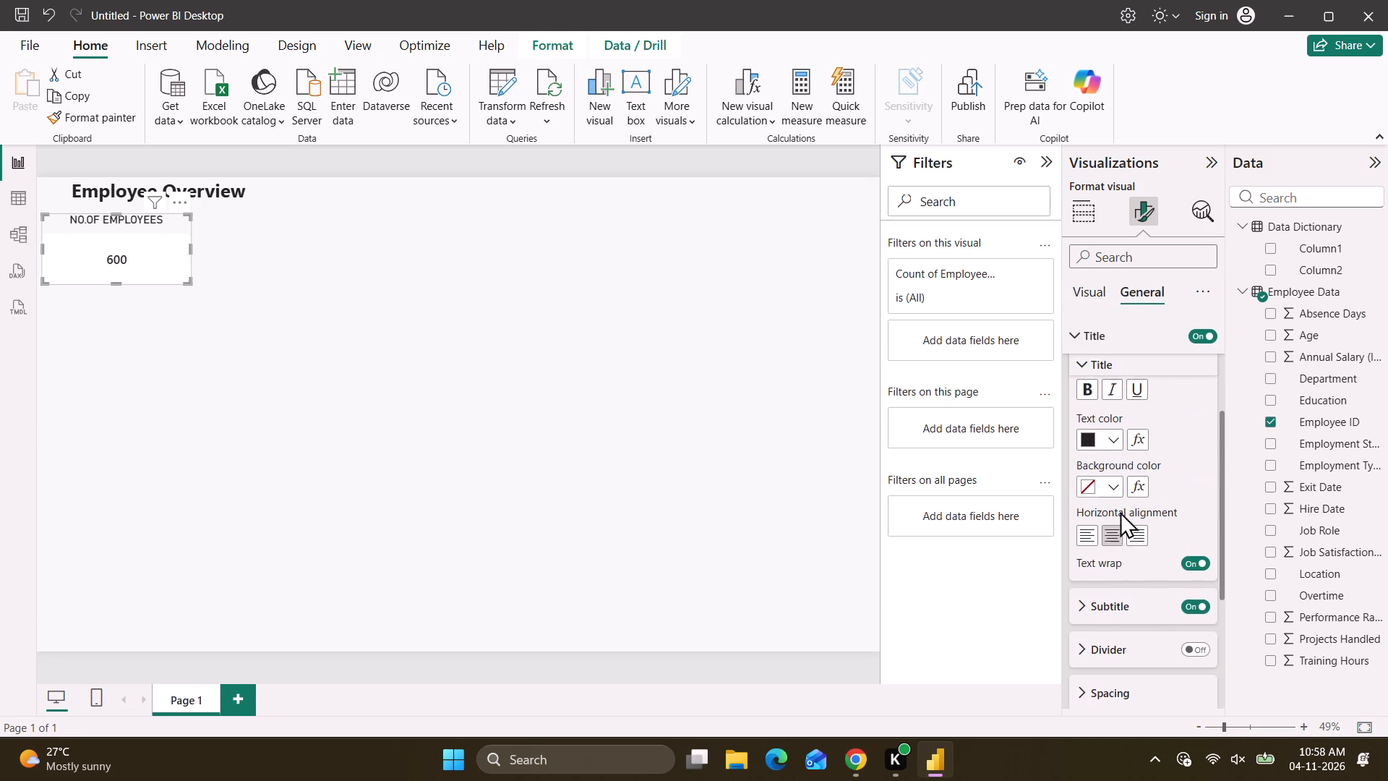
pyautogui.click(1136, 361)
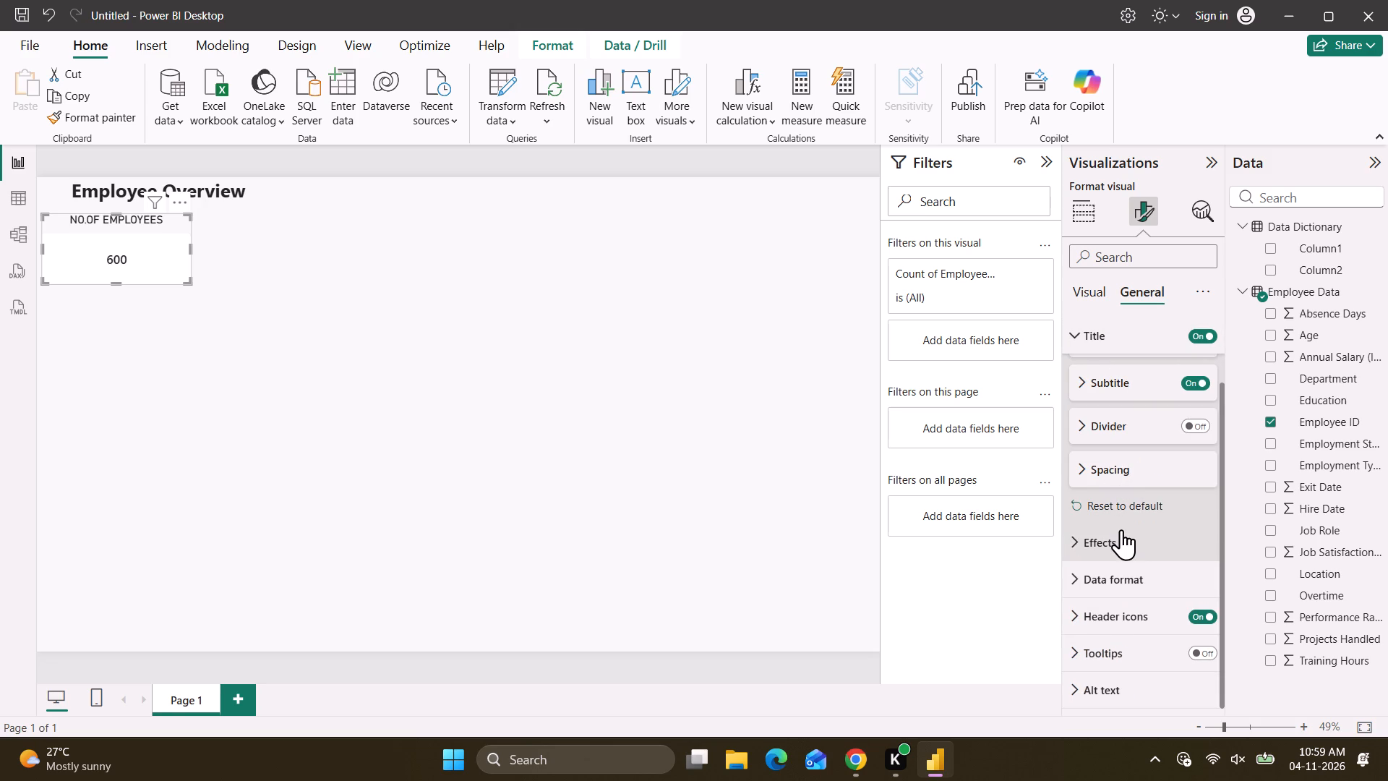
pyautogui.click(1117, 541)
pyautogui.scroll(-2, 1117, 541)
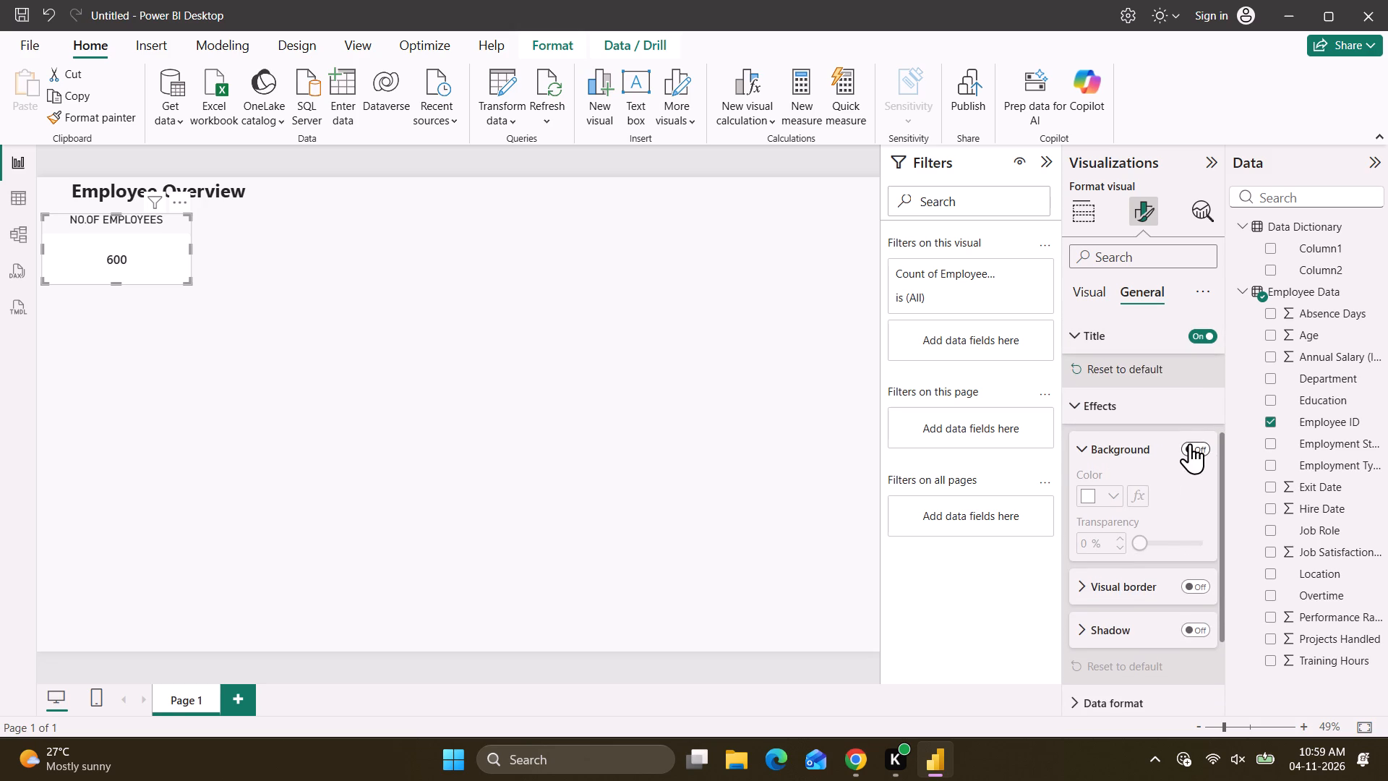
pyautogui.click(1190, 443)
pyautogui.click(1102, 501)
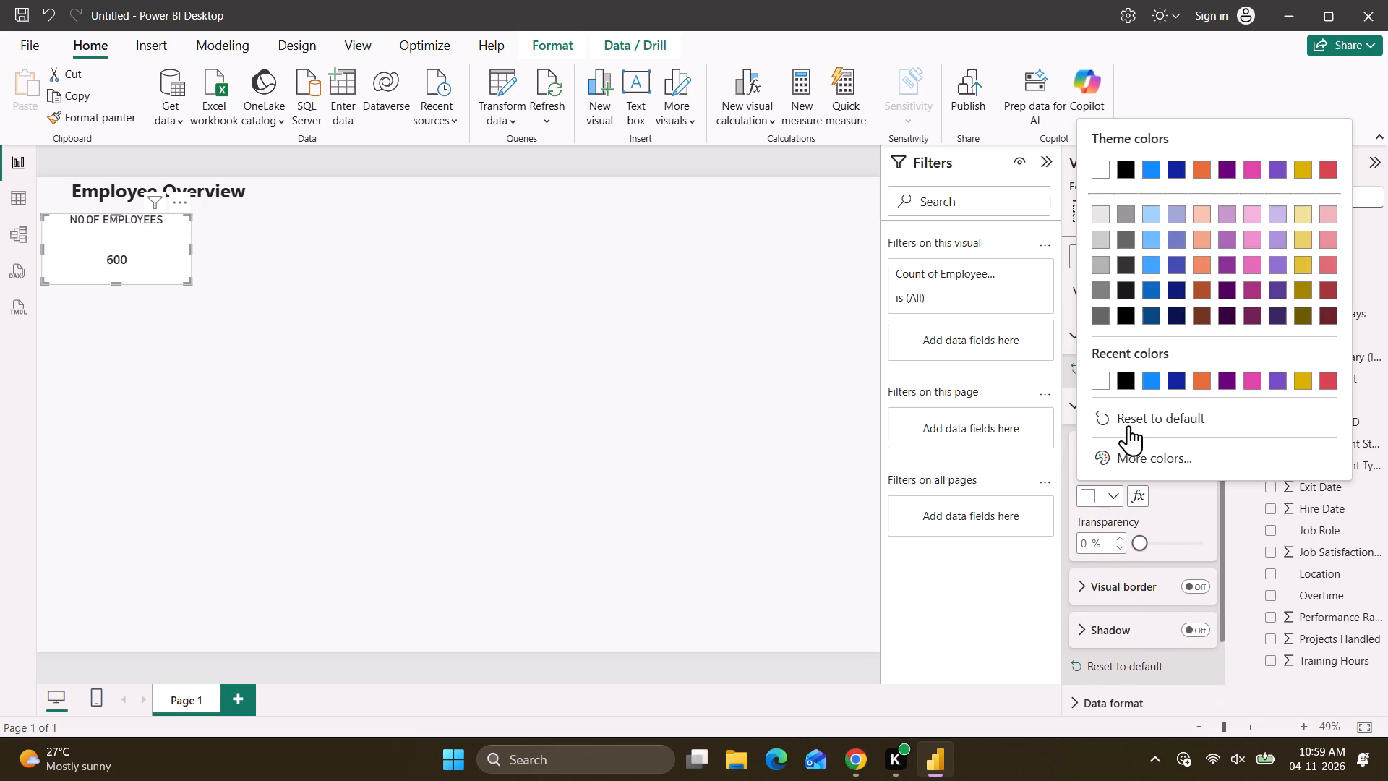
pyautogui.click(1125, 380)
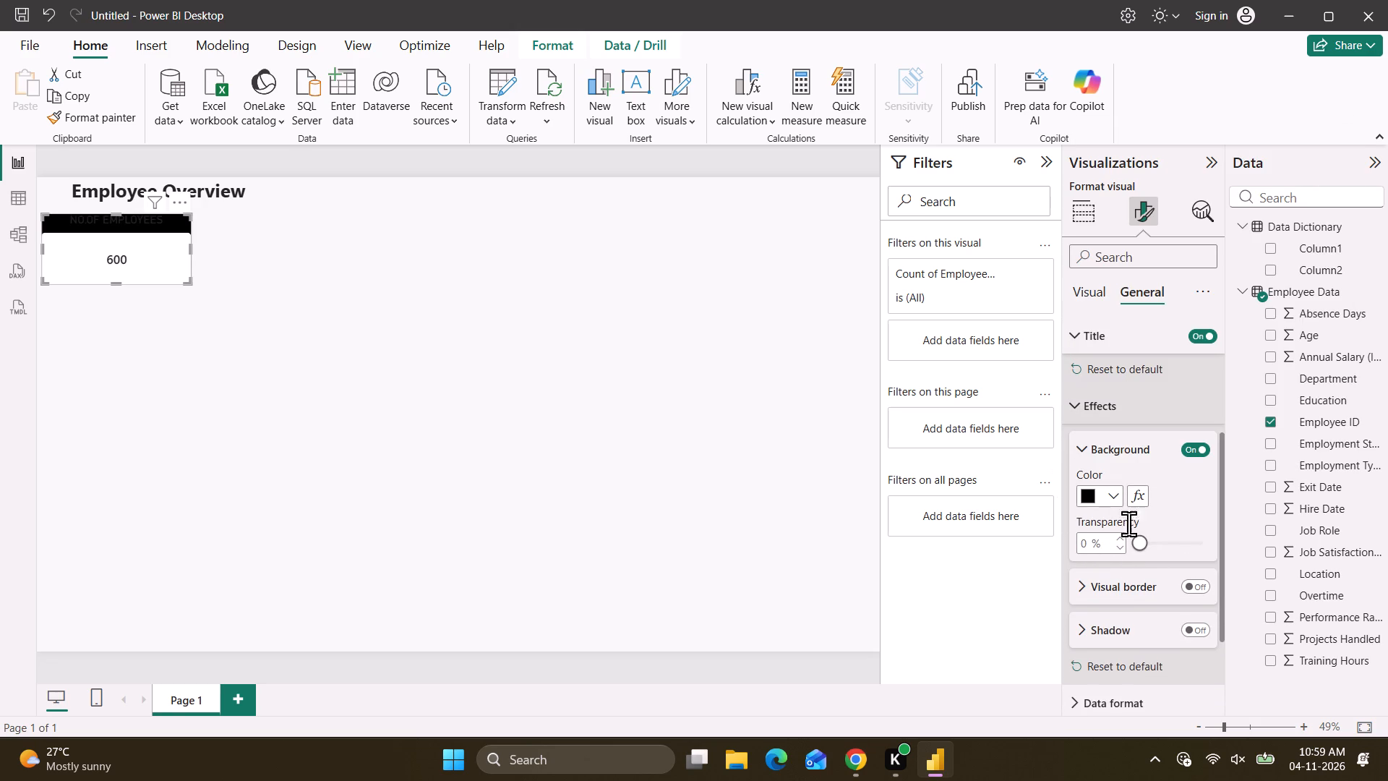
# Set the text color of the card's "NO.OF EMPLOYEES" title to white.
pyautogui.scroll(1, 1128, 599)
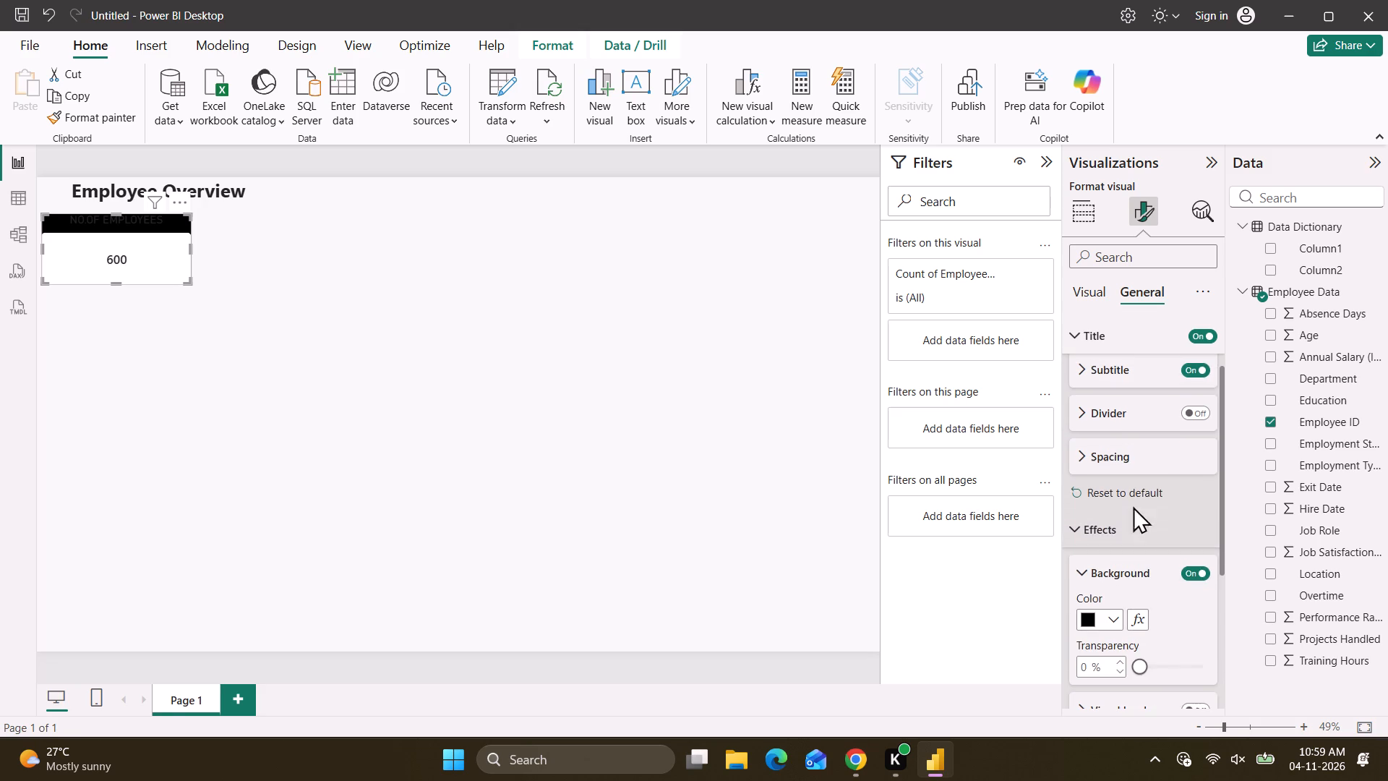
pyautogui.scroll(1, 1145, 400)
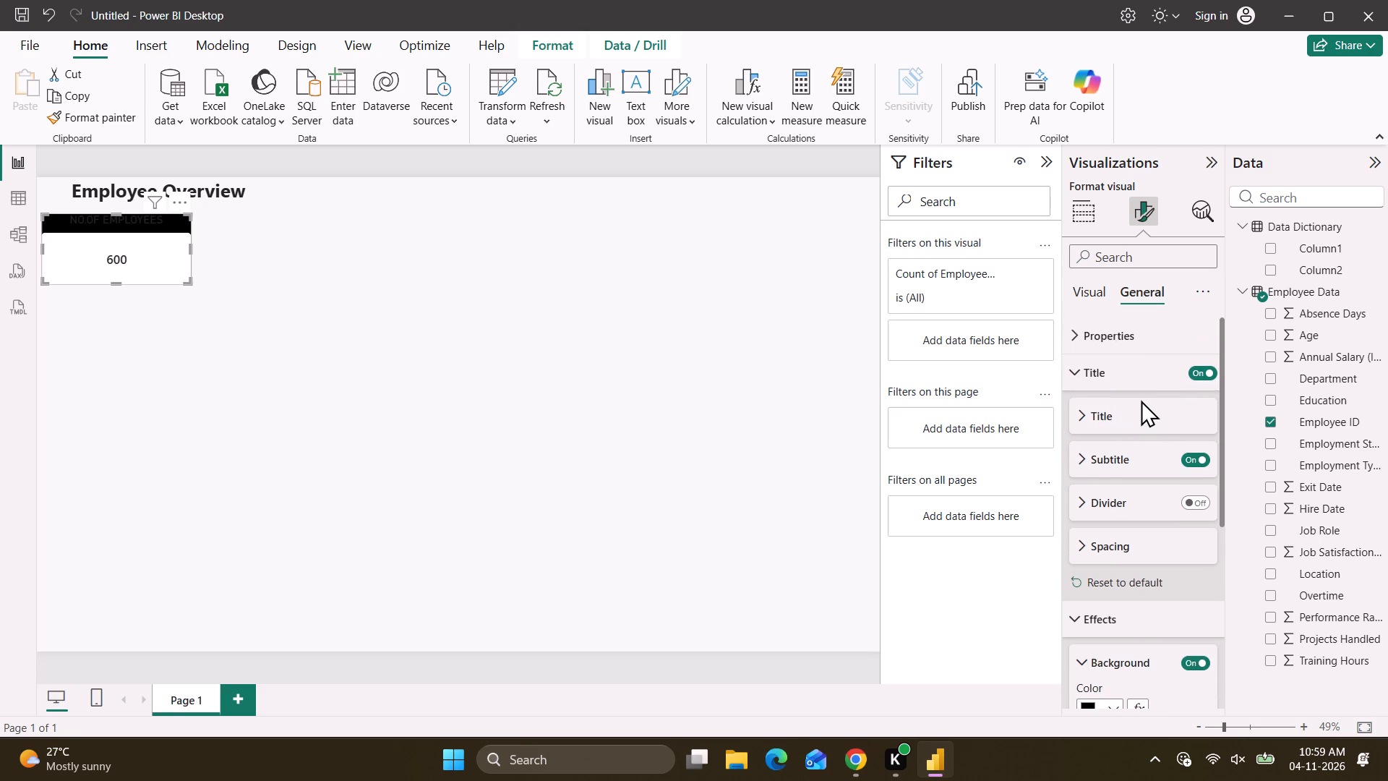
pyautogui.click(1126, 411)
pyautogui.click(1108, 627)
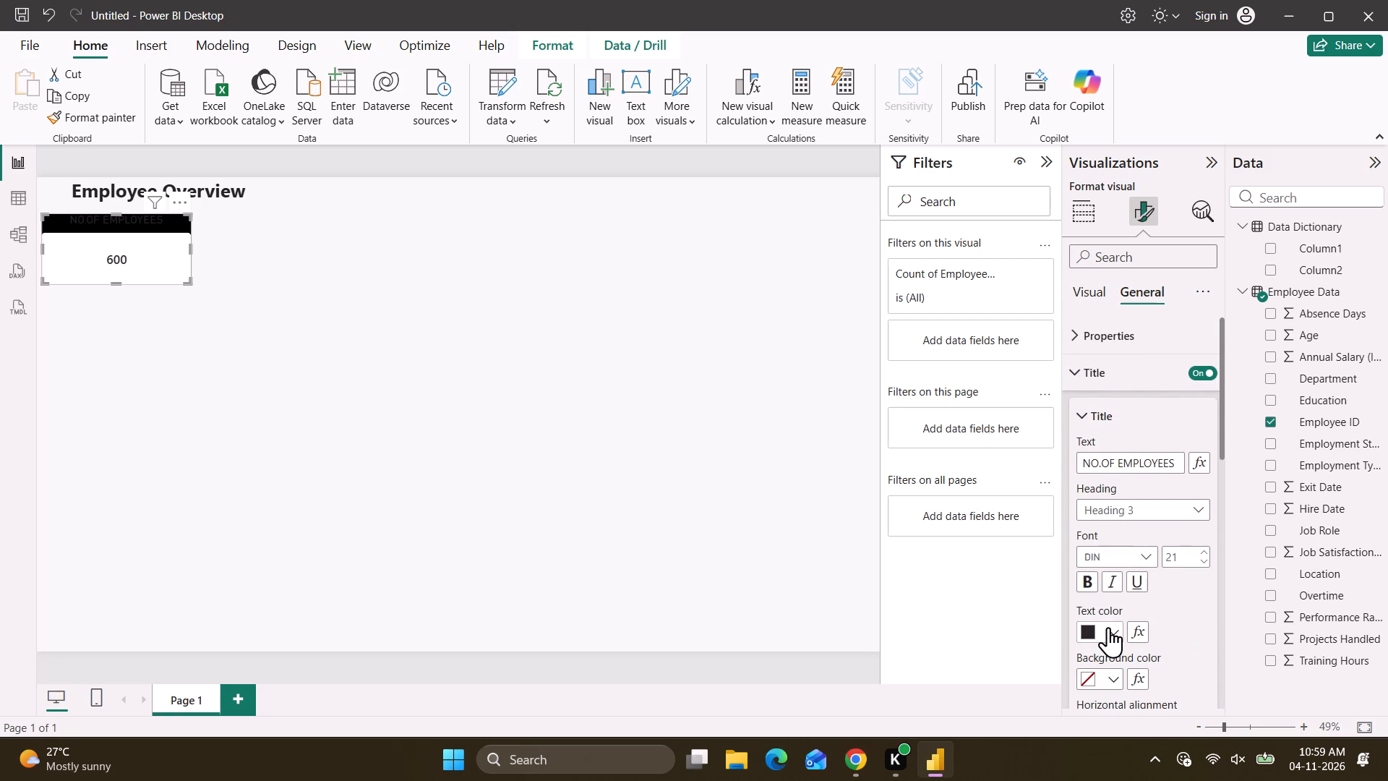
pyautogui.click(1124, 518)
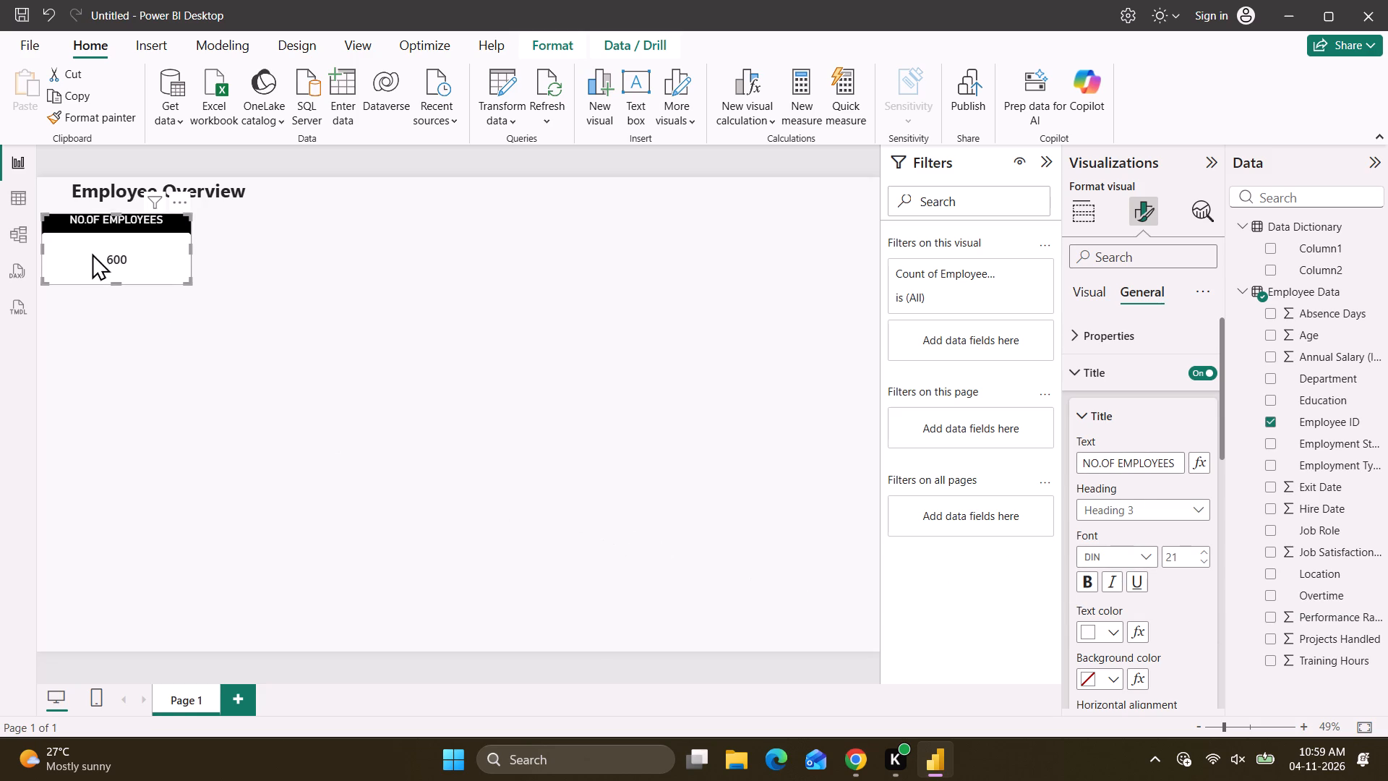
# Reduce the employee count card's height slightly by raising its bottom edge, and deselect the card.
pyautogui.click(215, 342)
pyautogui.click(110, 277)
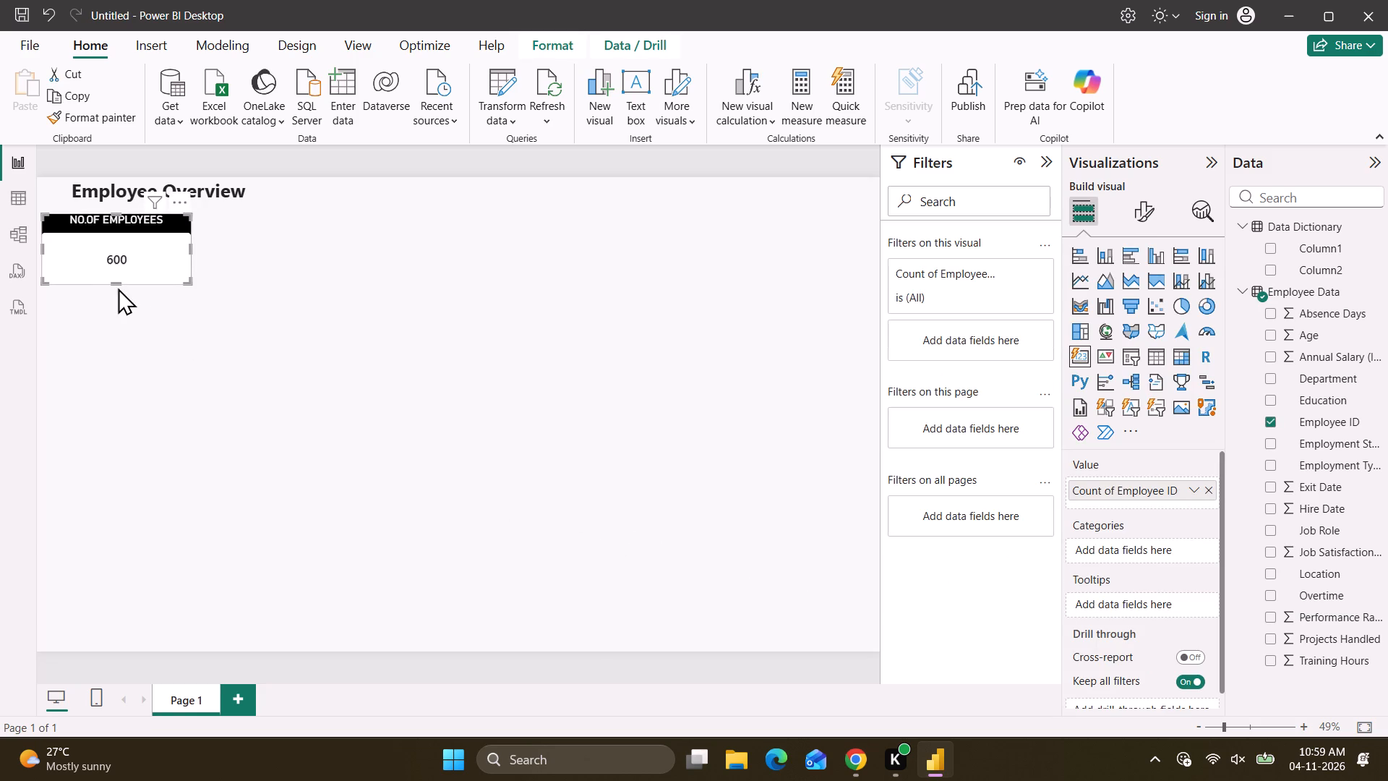
pyautogui.moveTo(118, 281); pyautogui.dragTo(118, 265)
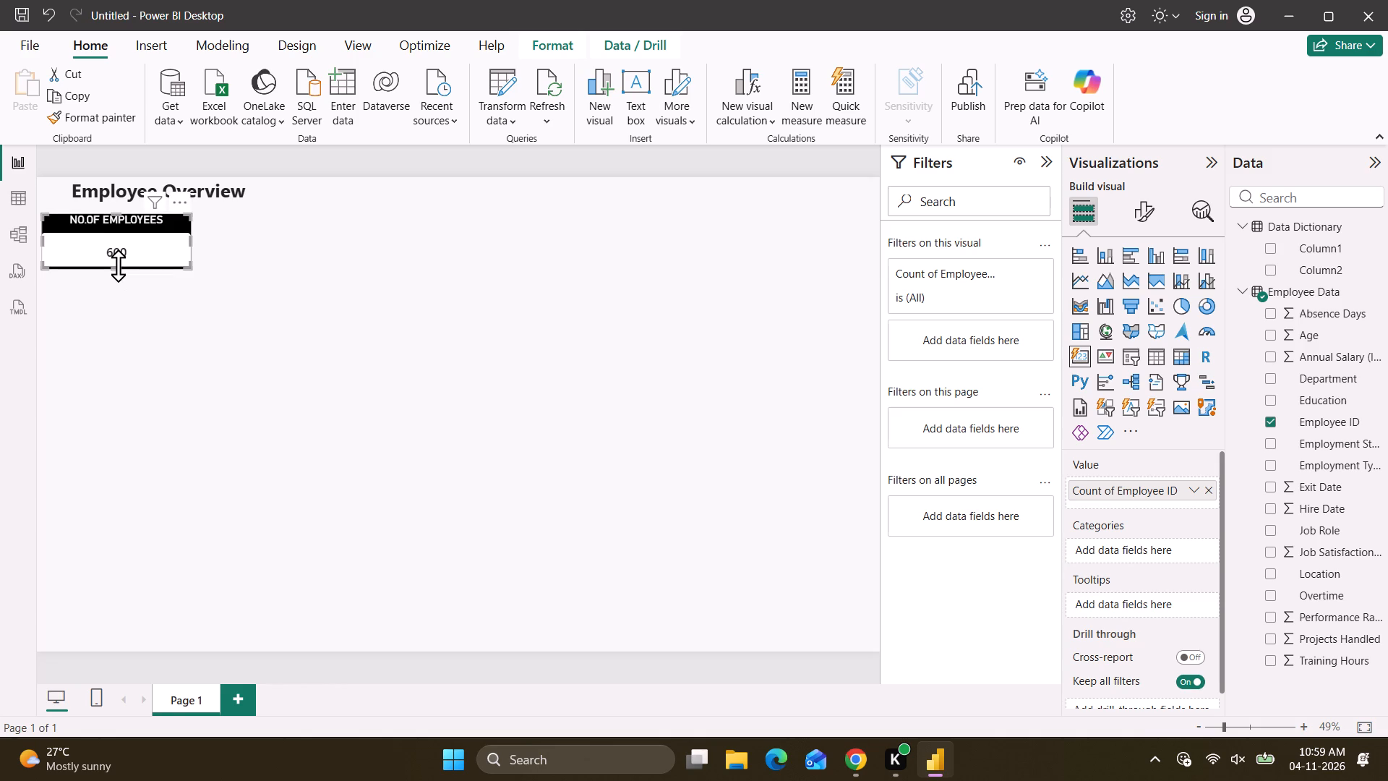
pyautogui.click(118, 265)
pyautogui.click(374, 337)
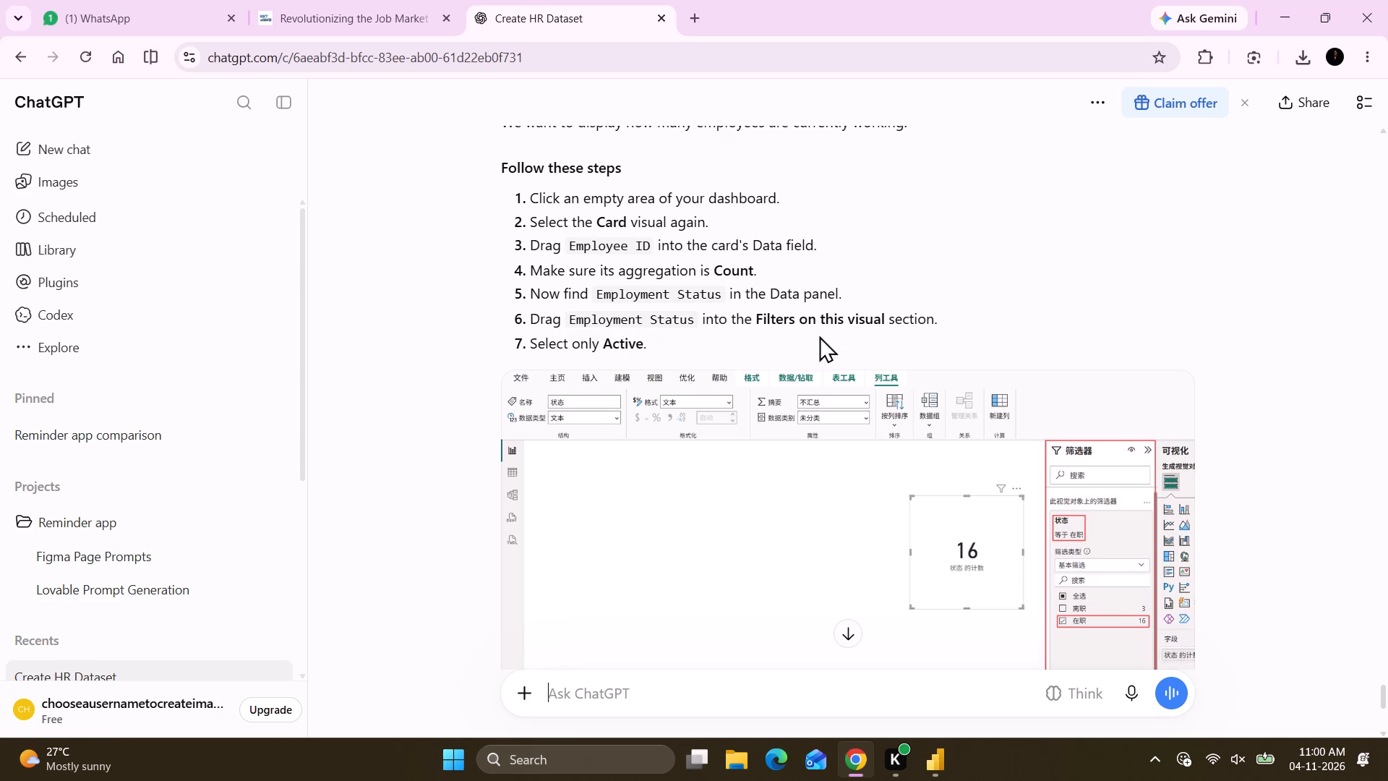
pyautogui.hotkey('alt', 'Tab')
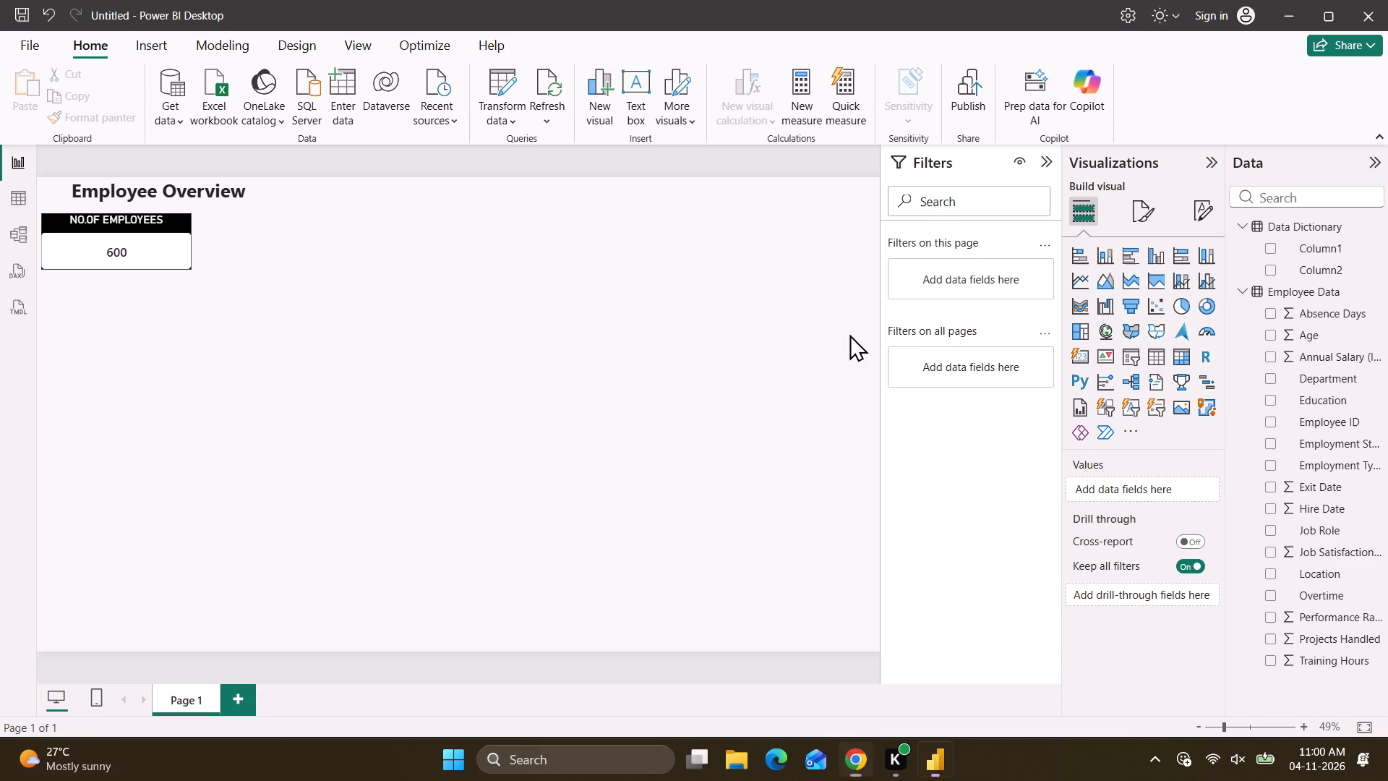
pyautogui.click(380, 296)
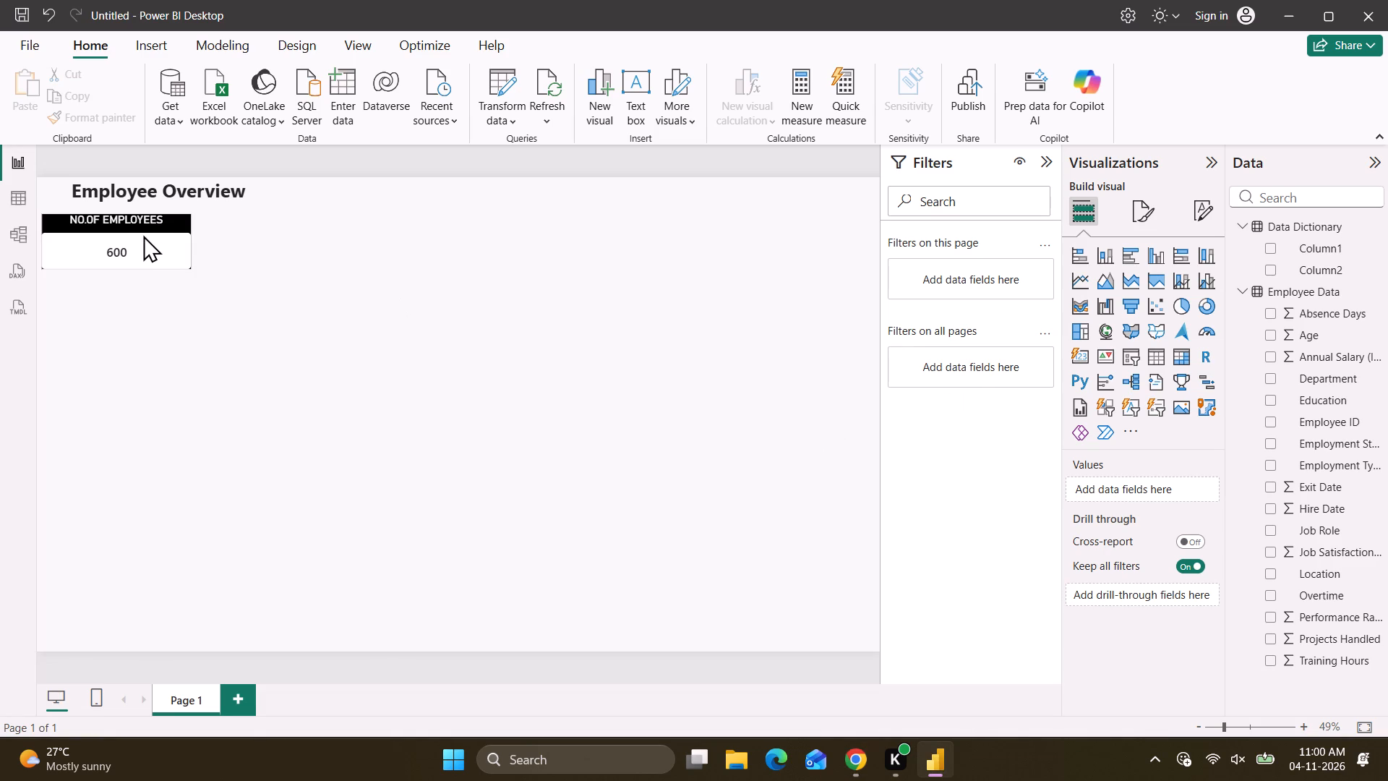
pyautogui.click(144, 238)
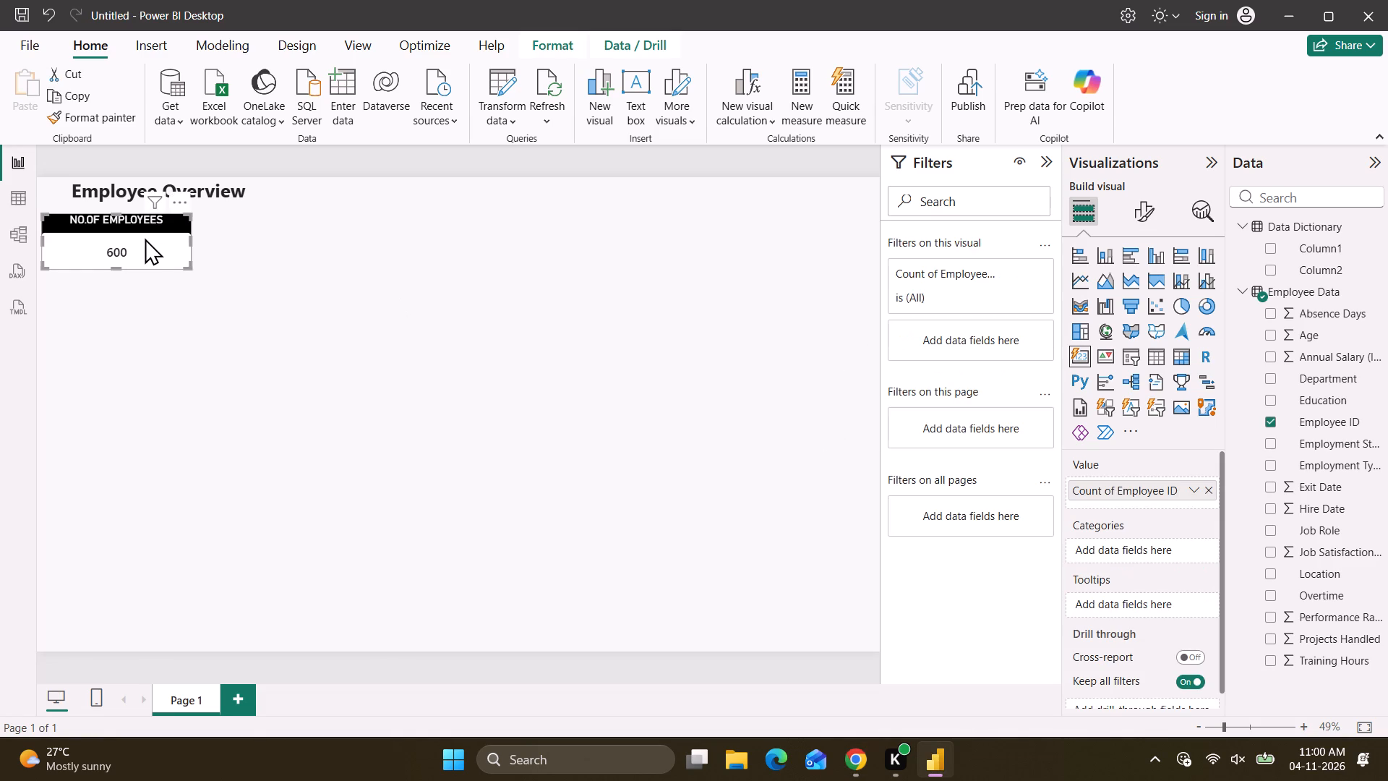
pyautogui.hotkey('ctrl', 'a')
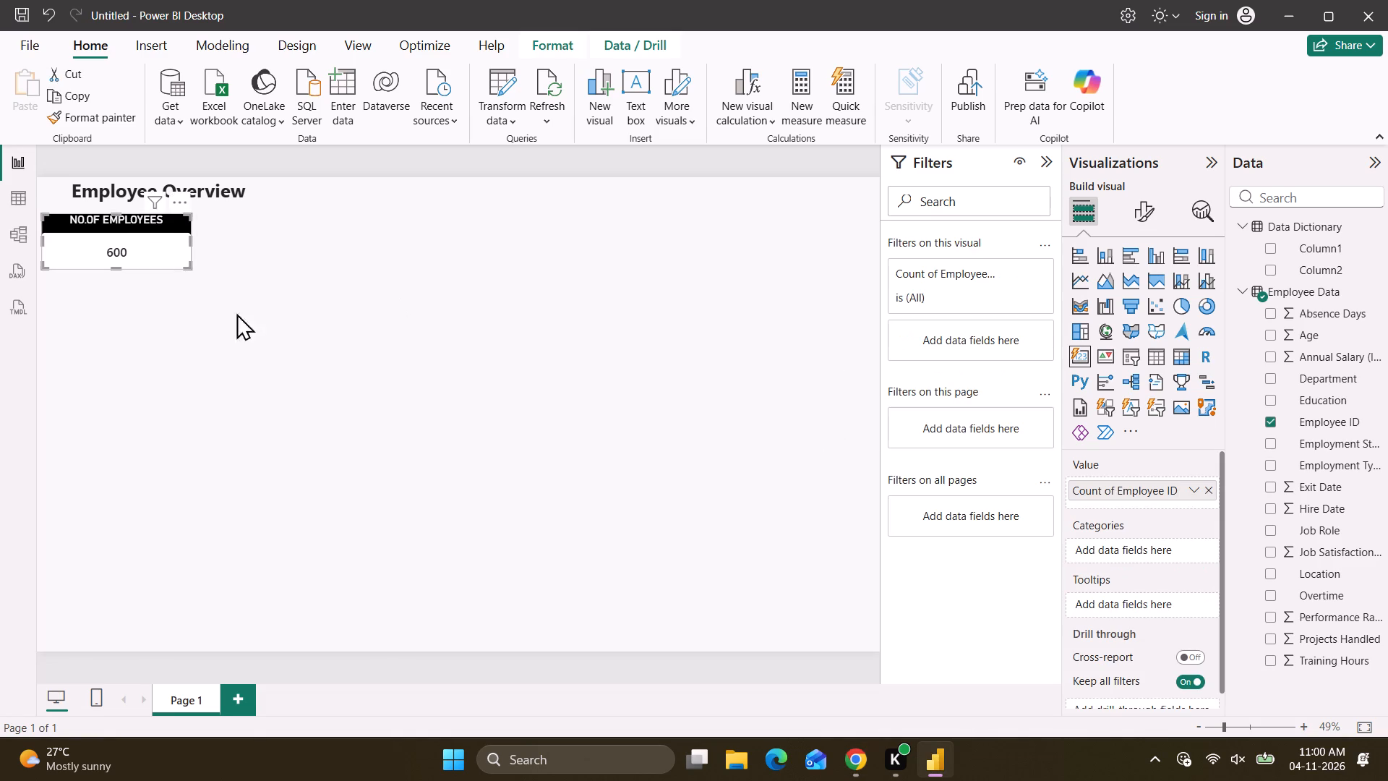
pyautogui.click(244, 322)
pyautogui.click(153, 250)
pyautogui.hotkey('ctrl', 'c')
pyautogui.click(284, 249)
pyautogui.hotkey('ctrl', 'v')
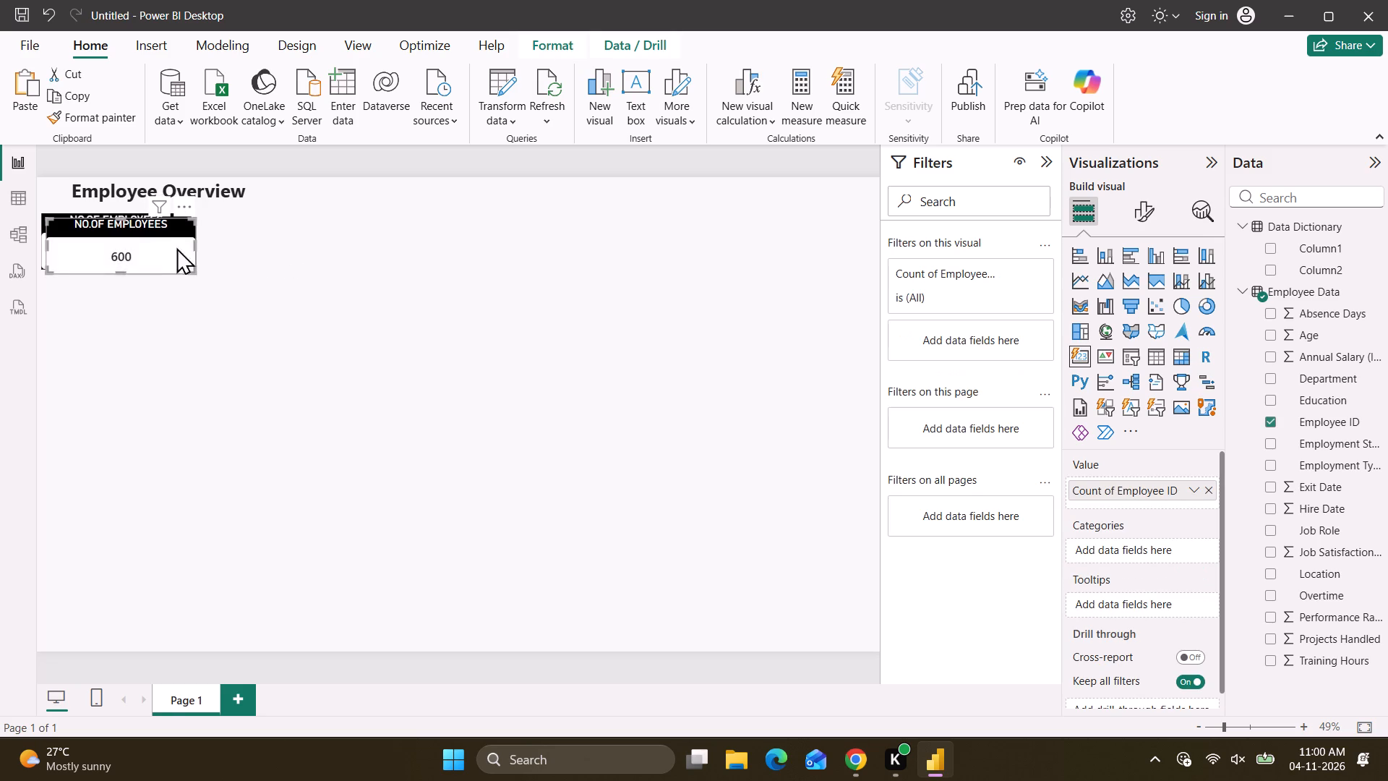
pyautogui.moveTo(126, 258); pyautogui.dragTo(285, 254)
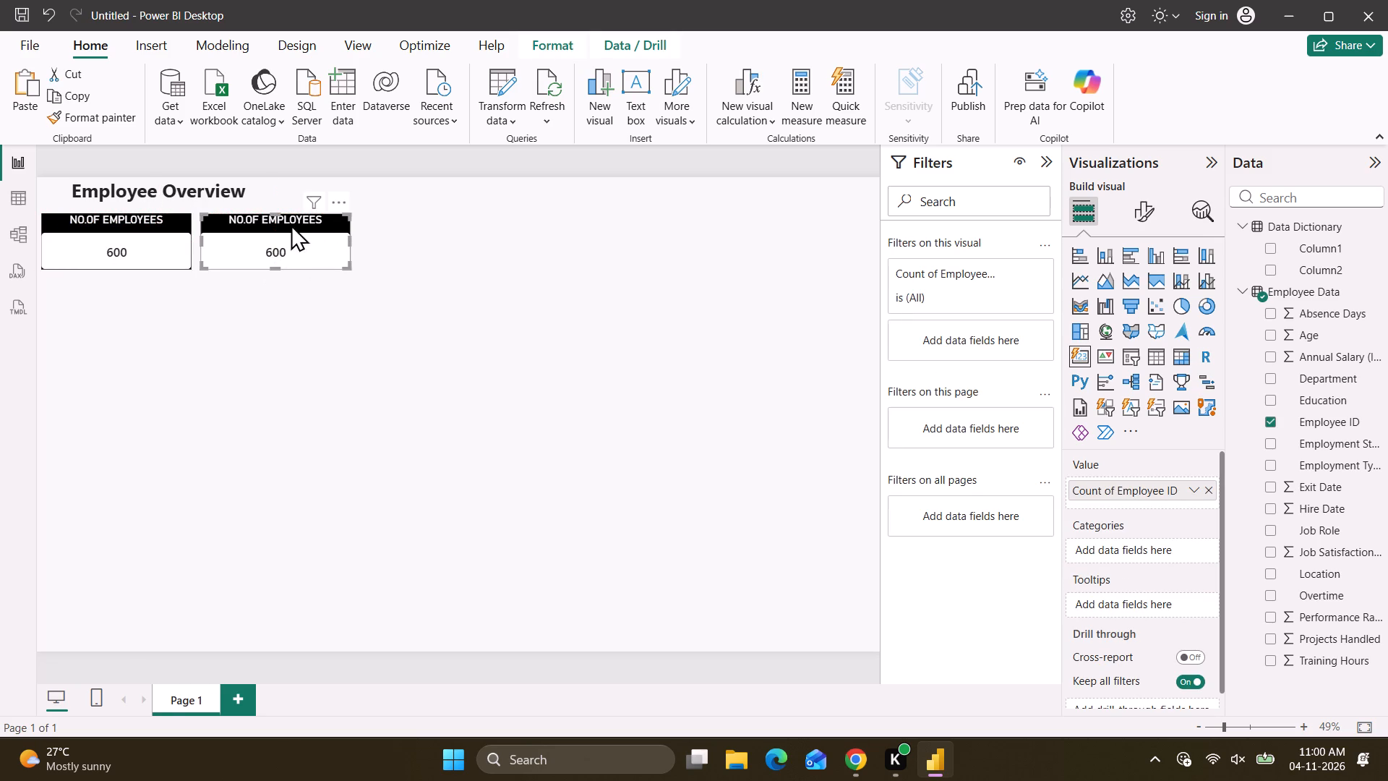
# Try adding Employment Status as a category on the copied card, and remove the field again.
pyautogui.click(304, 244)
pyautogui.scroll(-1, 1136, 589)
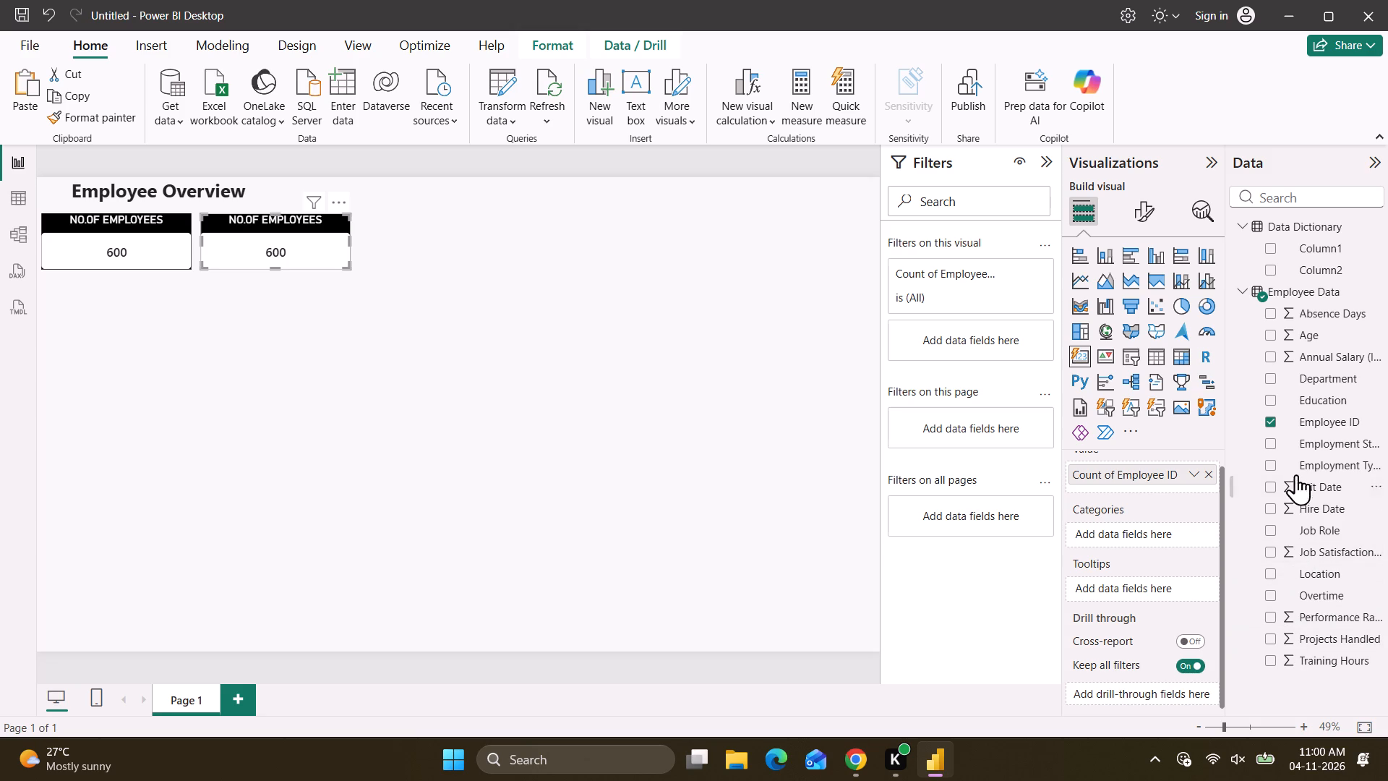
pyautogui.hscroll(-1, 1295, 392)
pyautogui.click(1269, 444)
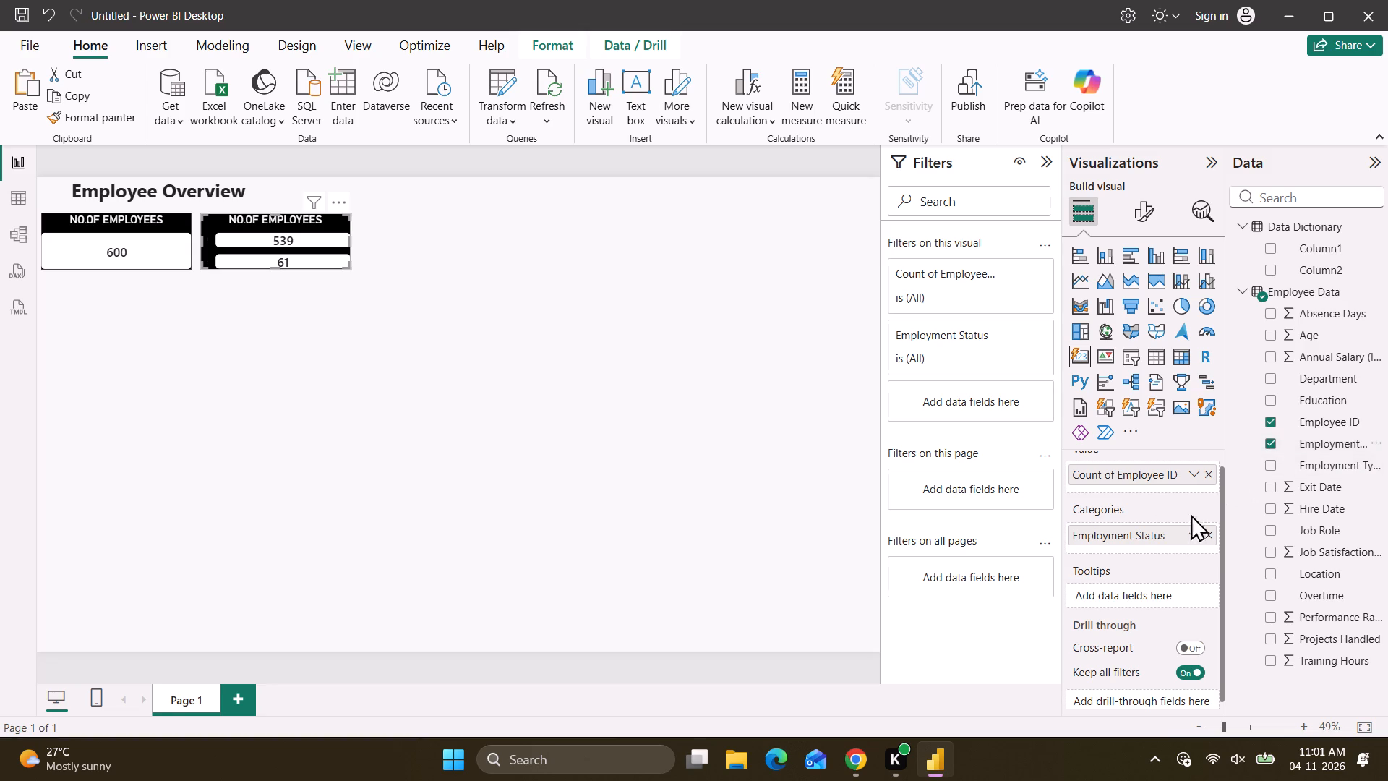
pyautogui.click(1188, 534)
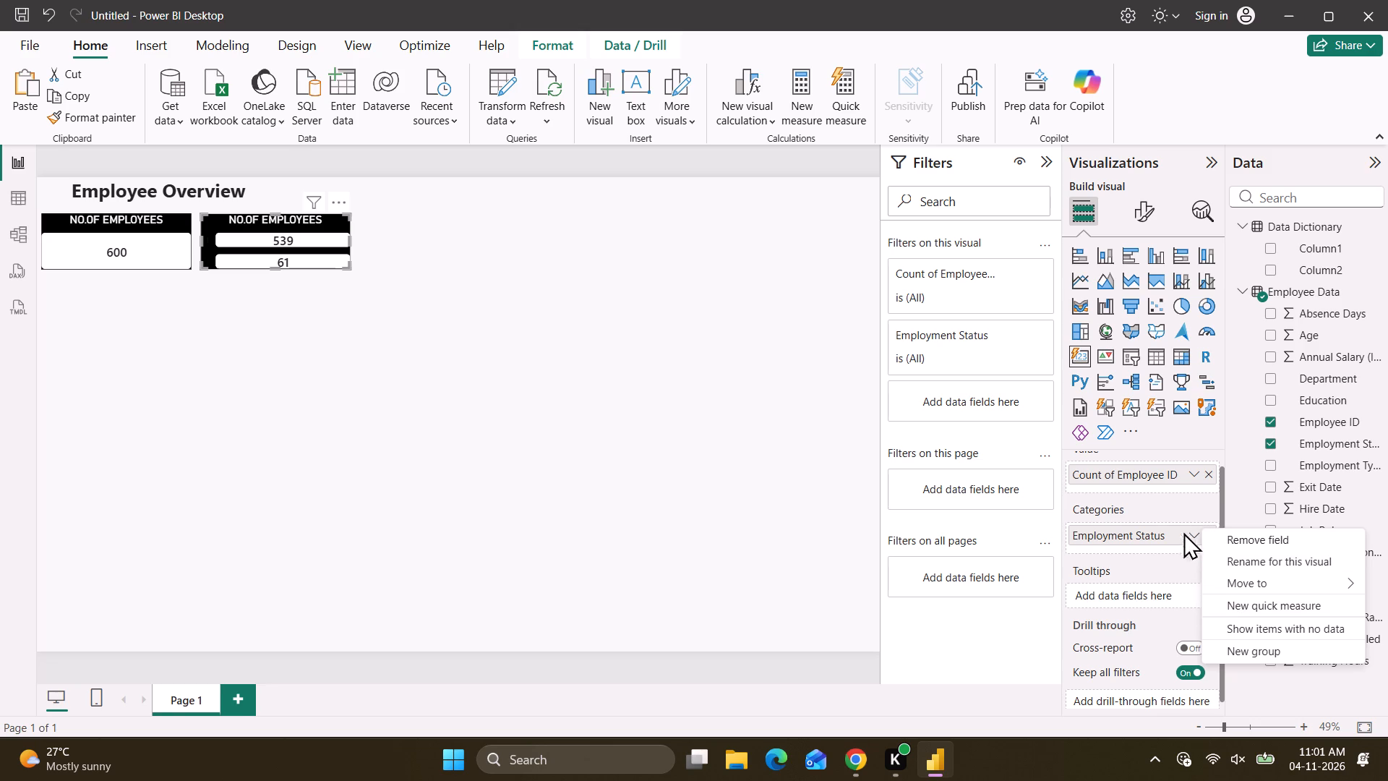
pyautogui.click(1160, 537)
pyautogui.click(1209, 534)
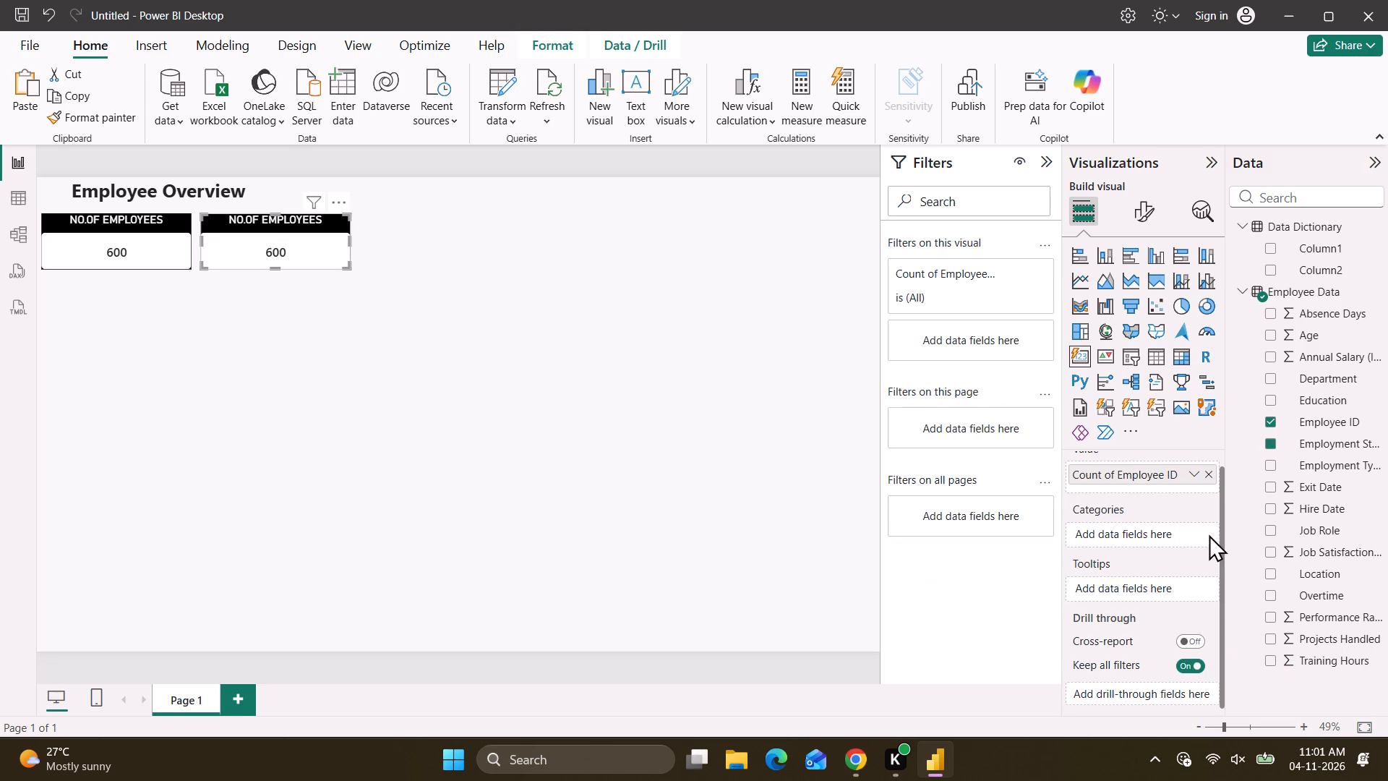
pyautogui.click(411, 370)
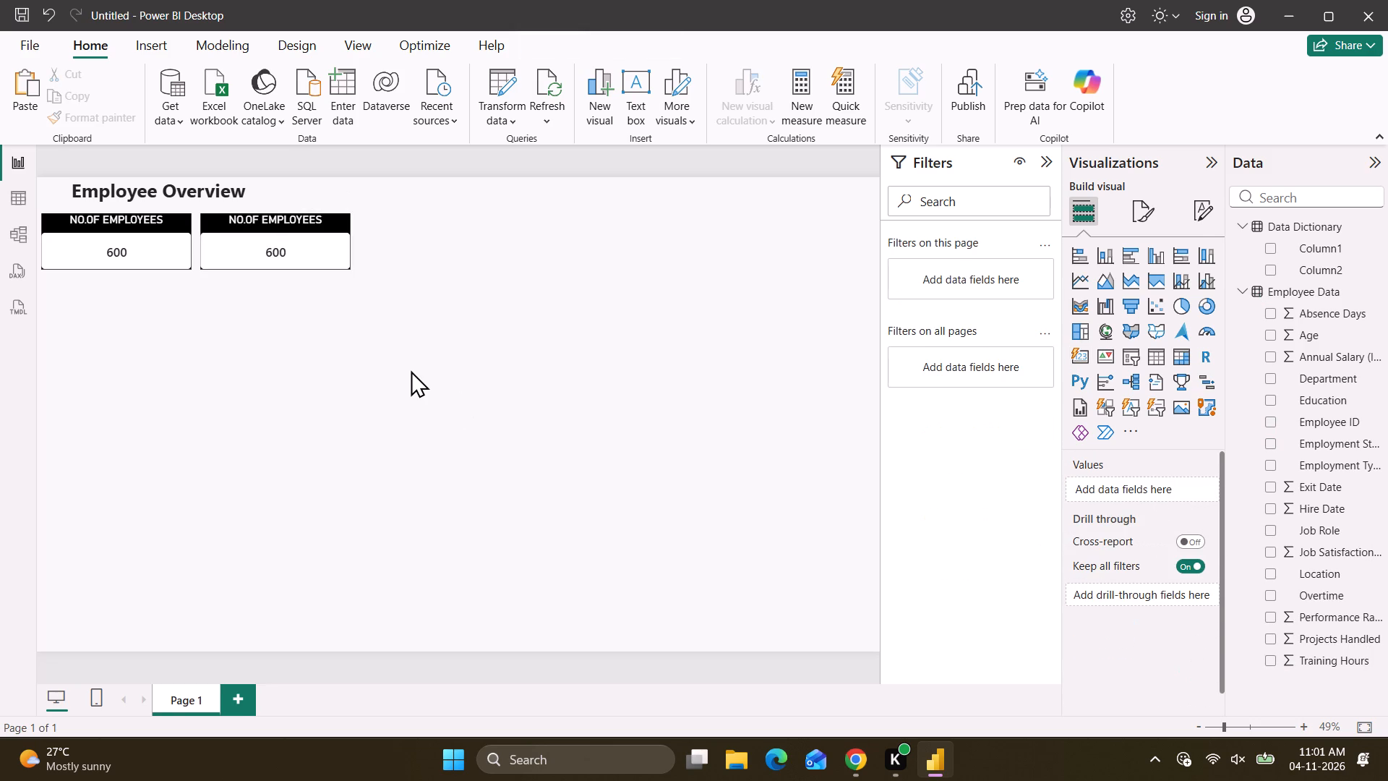
# Switch to the ChatGPT conversation in Chrome and reread the Active Employees card steps and example image.
pyautogui.hotkey('alt', 'Tab')
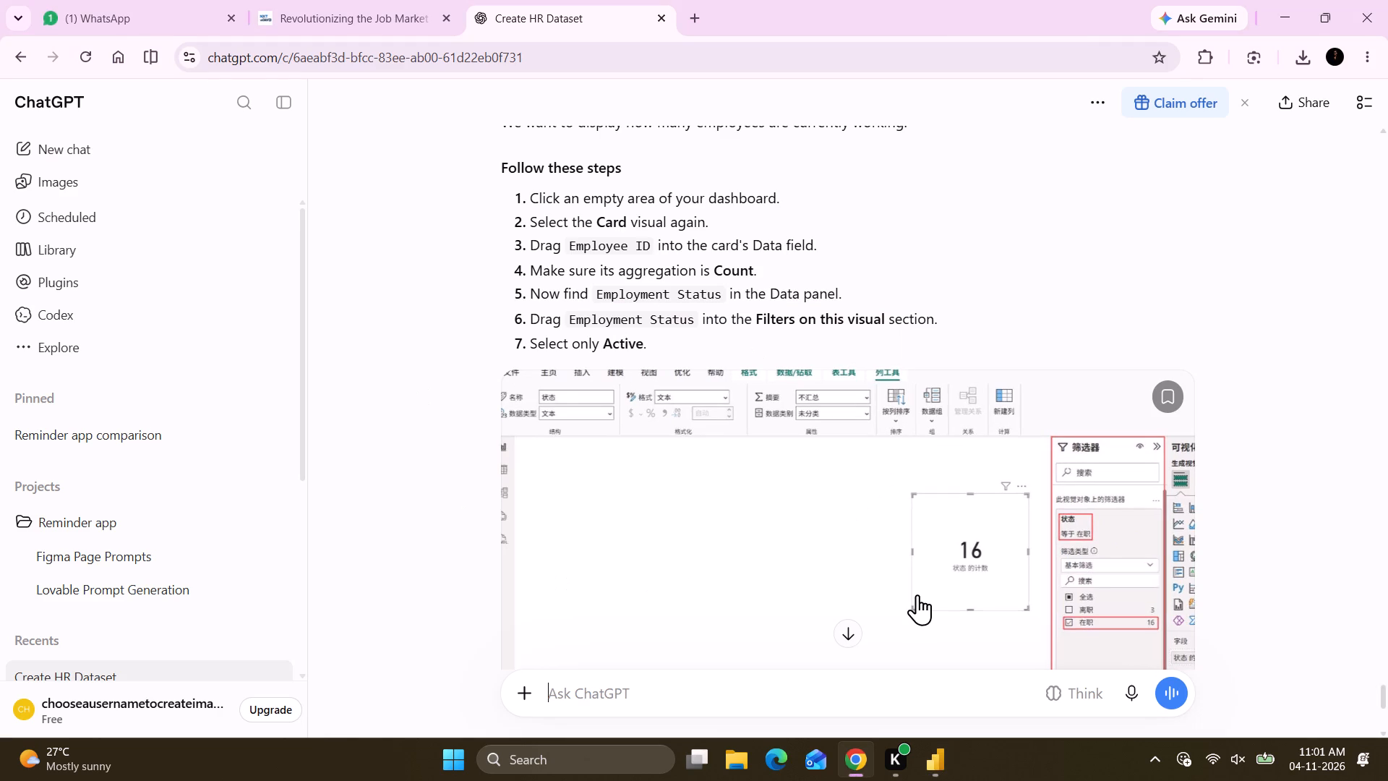
pyautogui.scroll(-5, 917, 594)
pyautogui.scroll(1, 1007, 219)
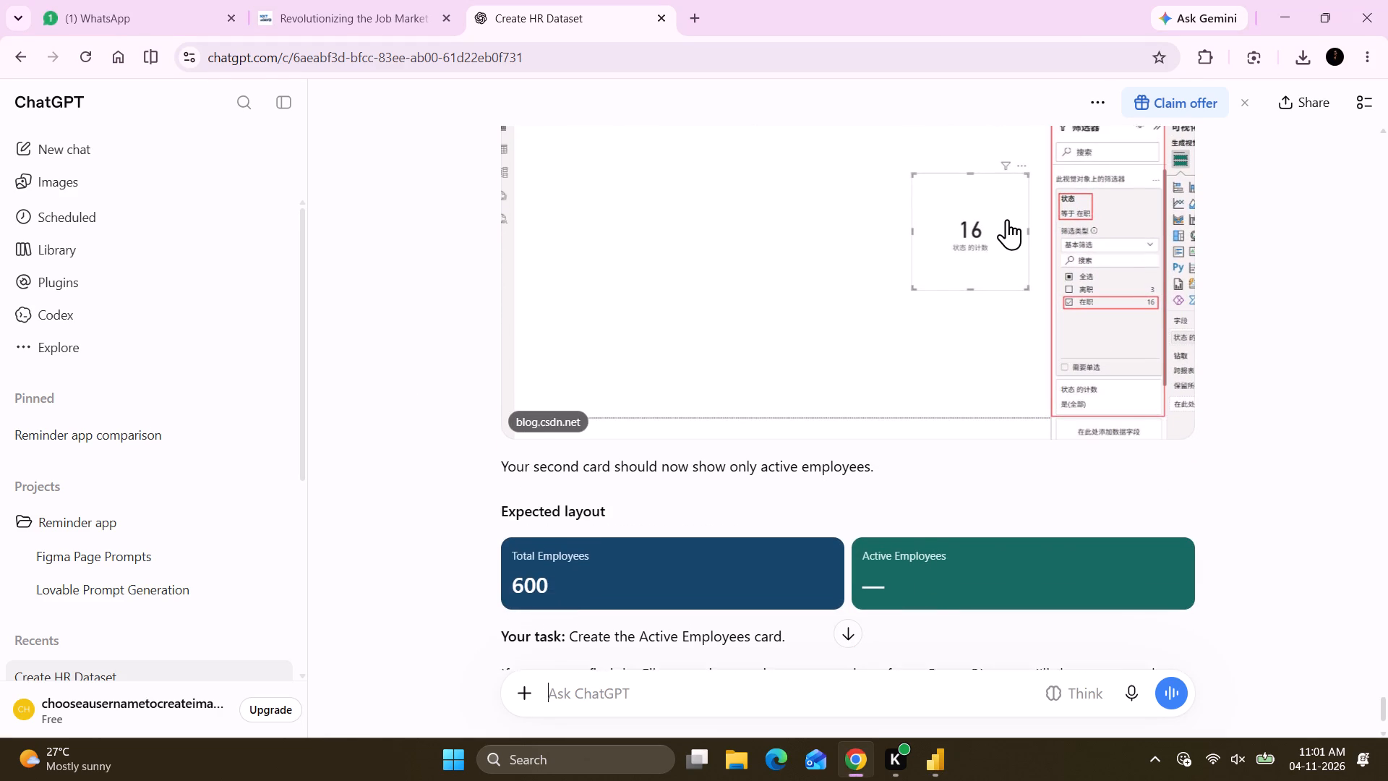
pyautogui.scroll(1, 1007, 219)
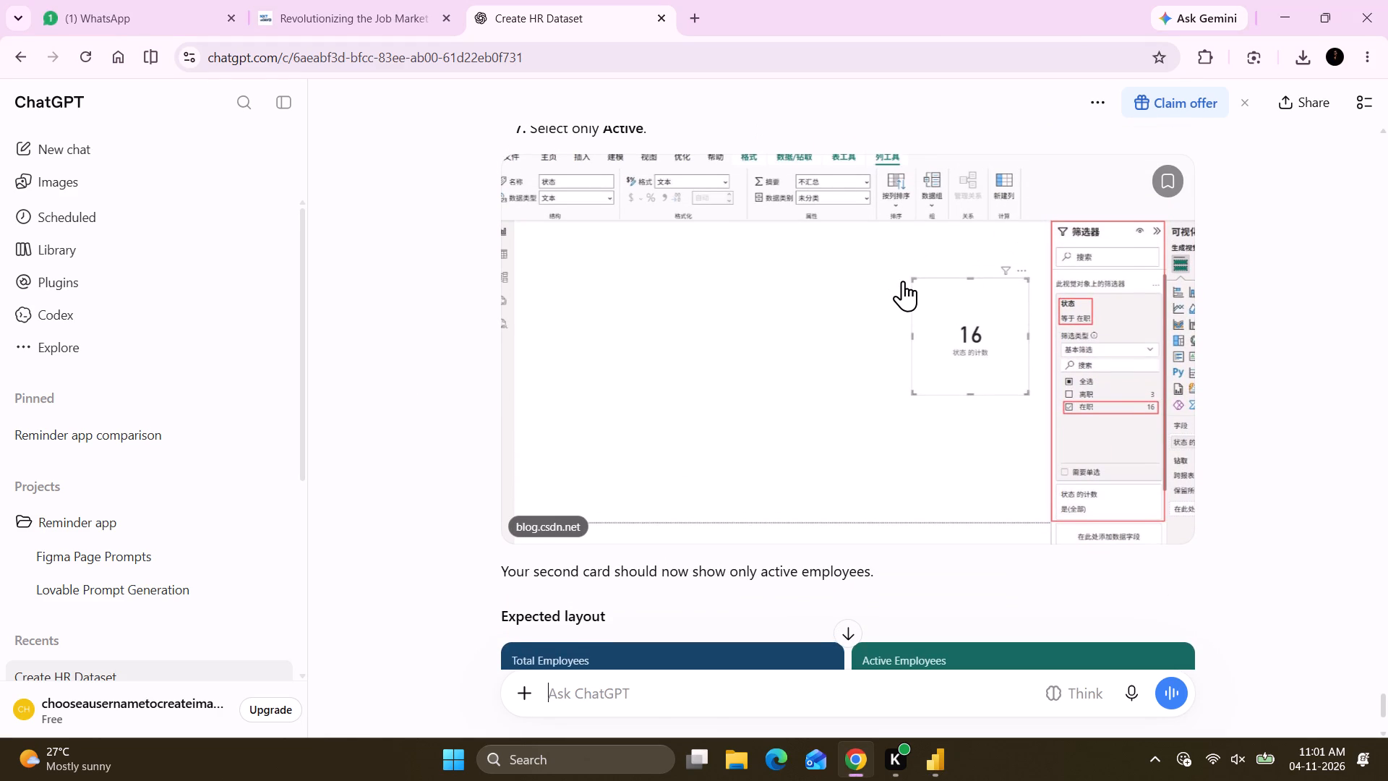
pyautogui.scroll(1, 903, 281)
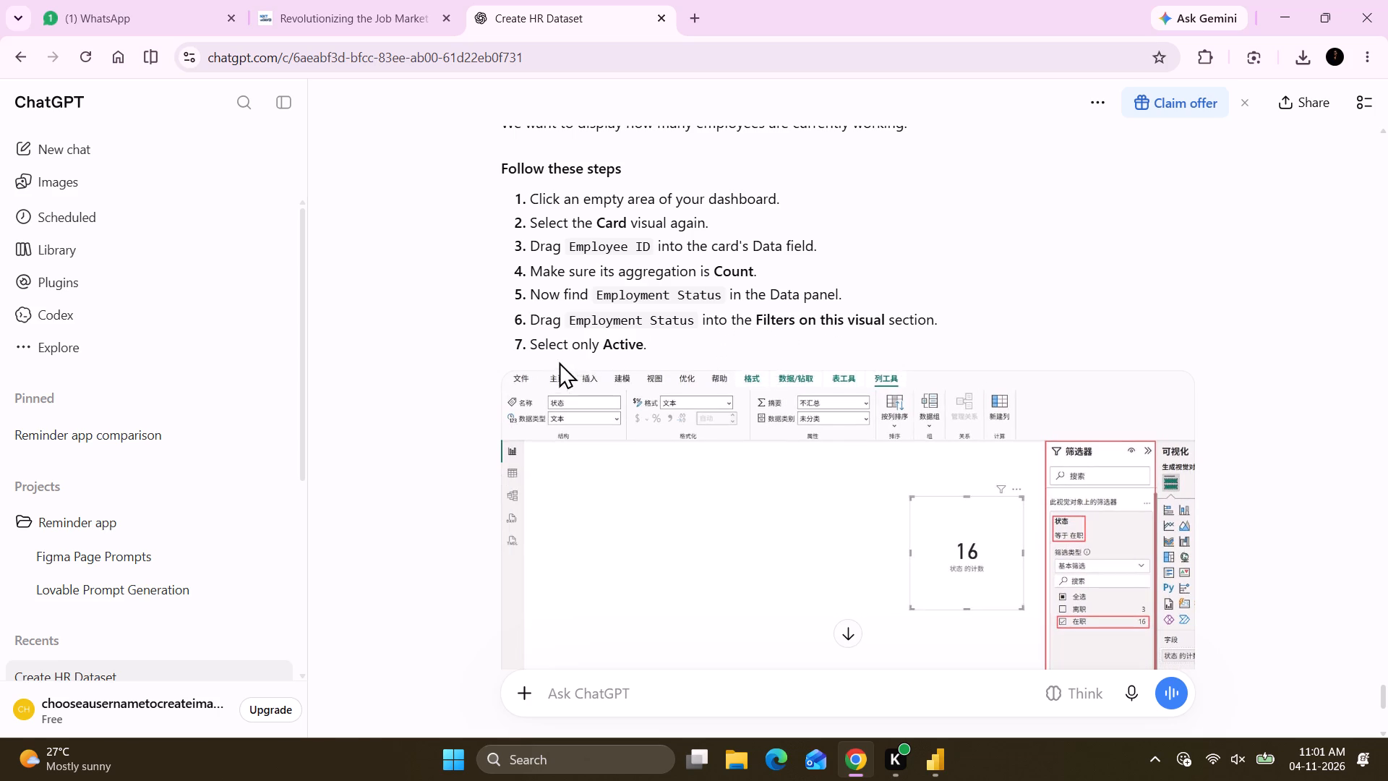
# Back in Power BI Desktop, add Employment Status to the copied card and move it from Categories to Value, above Count of Employee ID.
pyautogui.hotkey('alt', 'Tab')
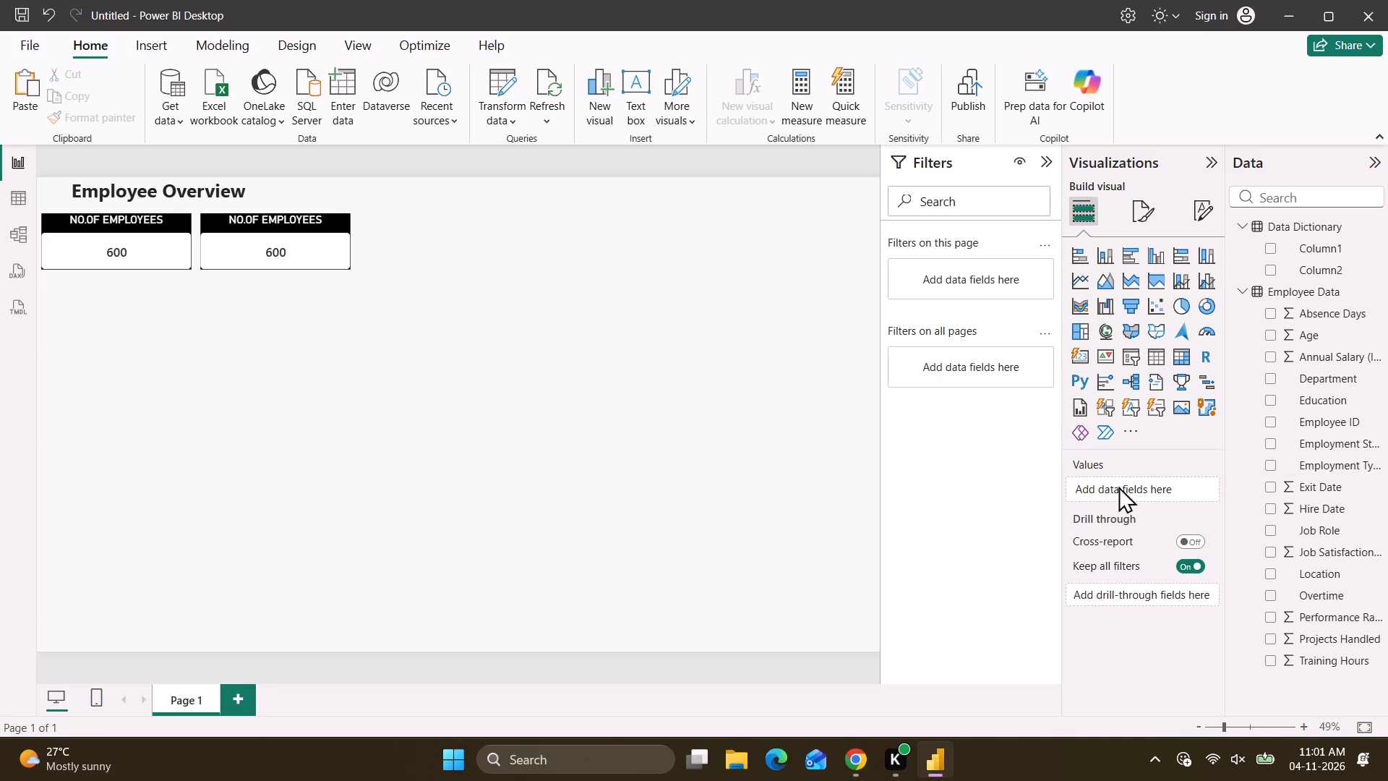
pyautogui.scroll(1, 1152, 505)
pyautogui.scroll(-2, 1152, 505)
pyautogui.click(247, 238)
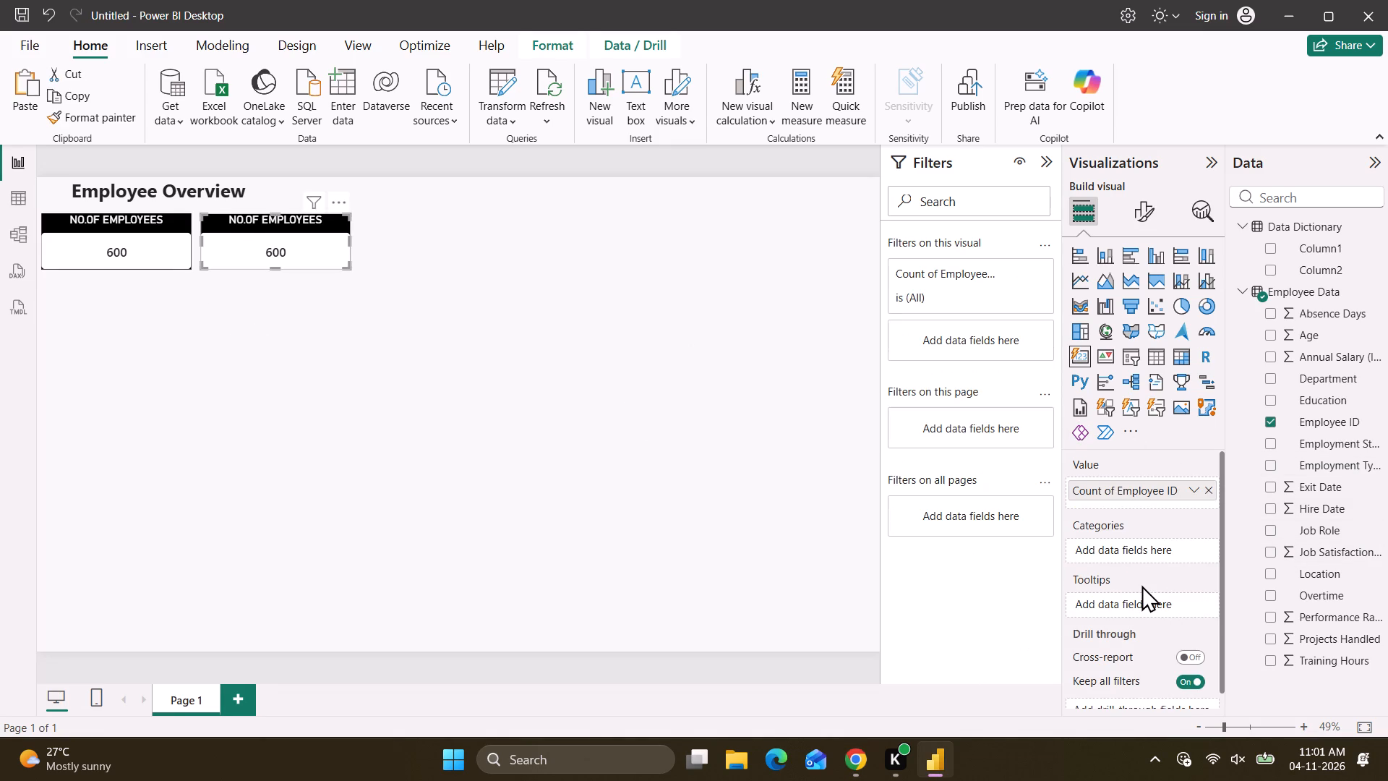
pyautogui.scroll(-2, 1141, 585)
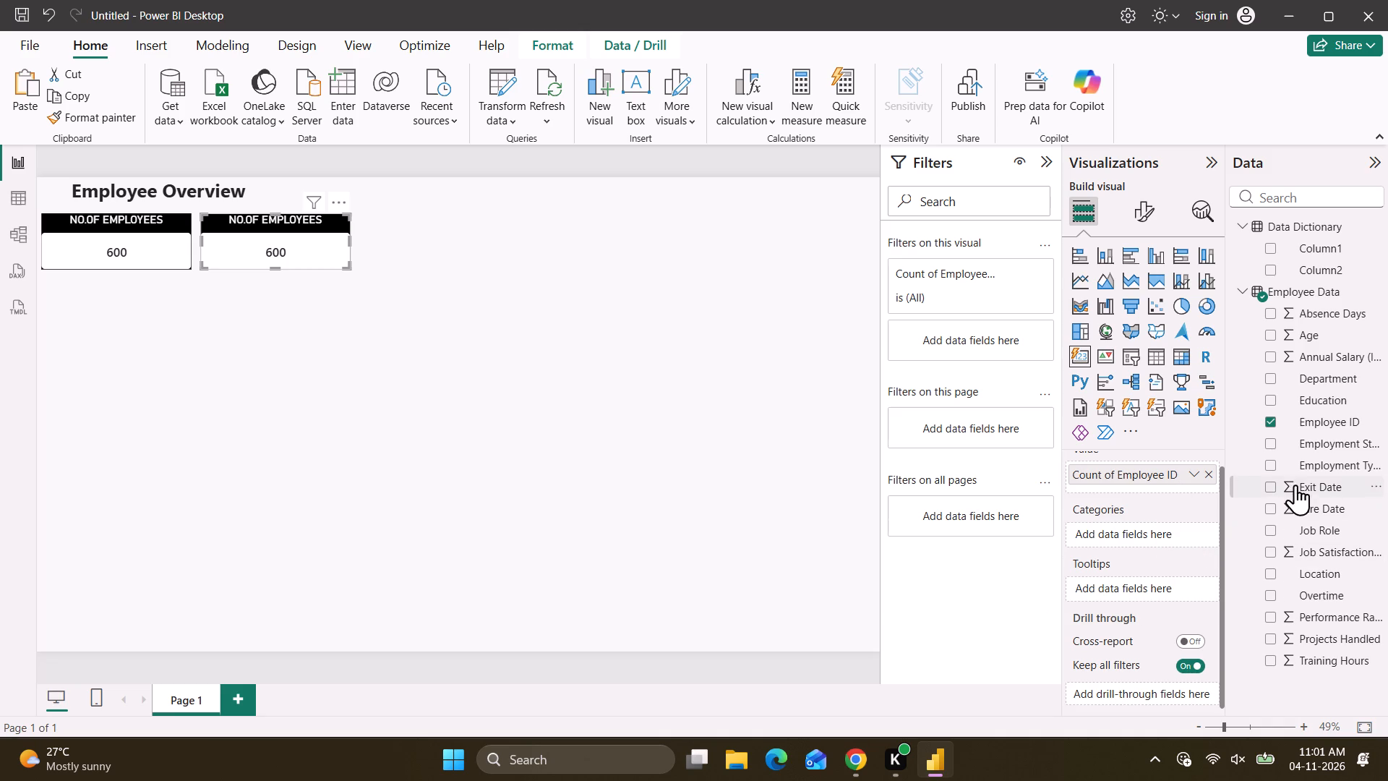
pyautogui.click(1266, 445)
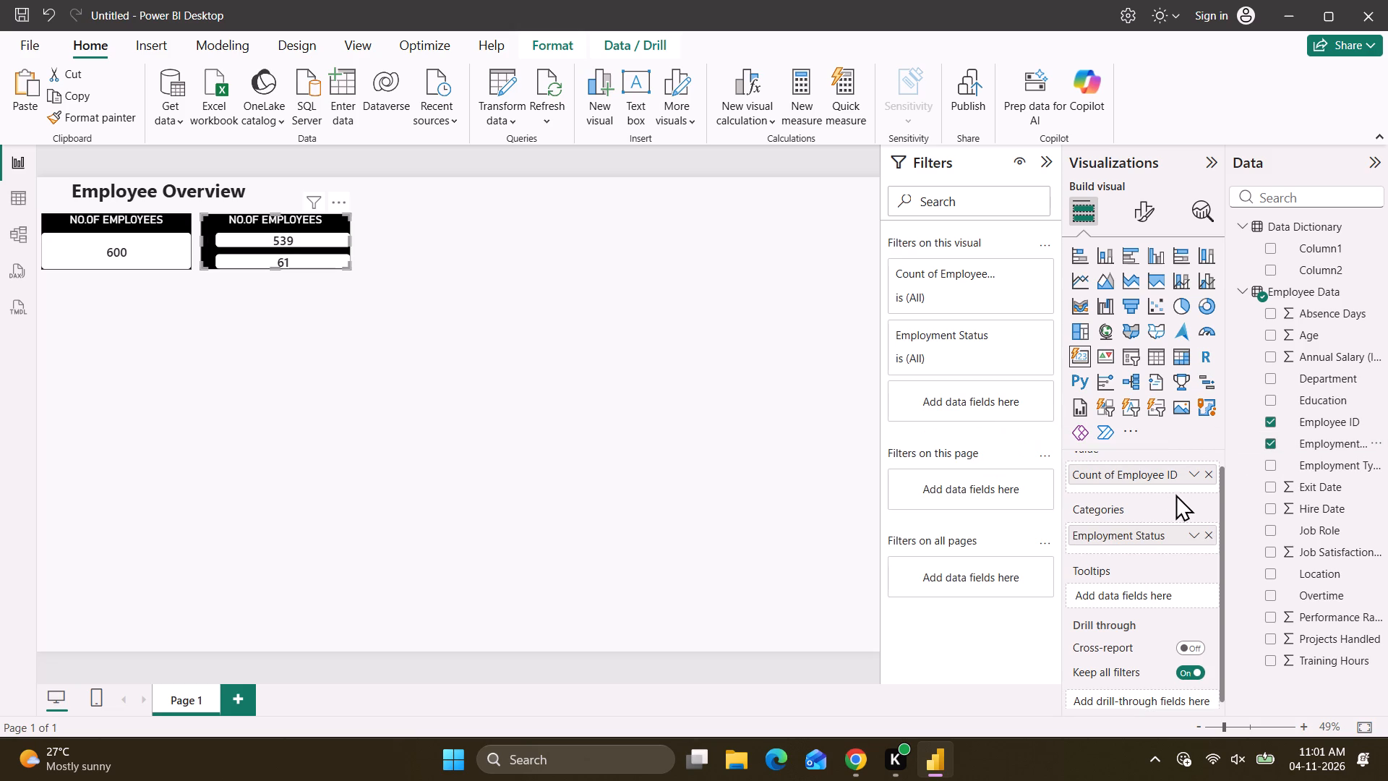
pyautogui.click(1188, 529)
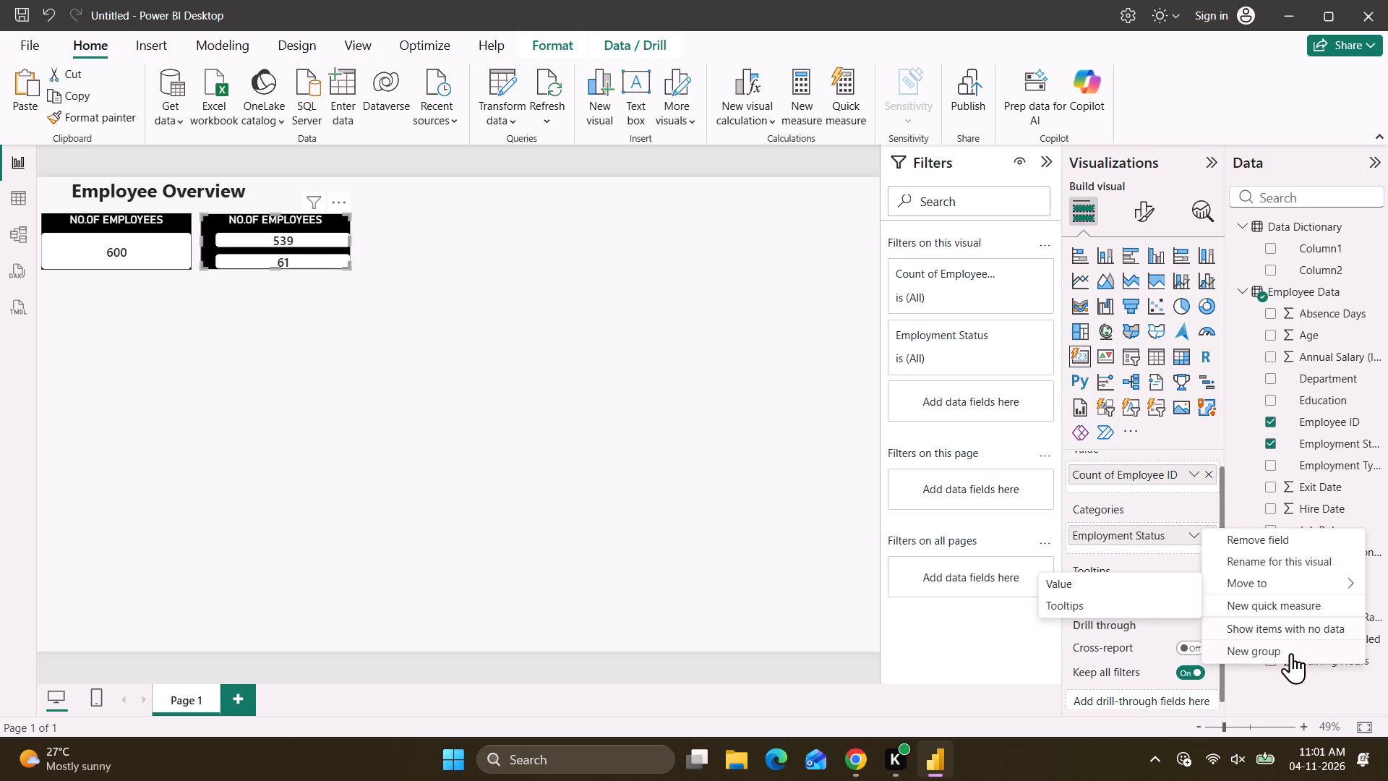
pyautogui.click(1147, 534)
pyautogui.moveTo(1147, 534); pyautogui.dragTo(1132, 470)
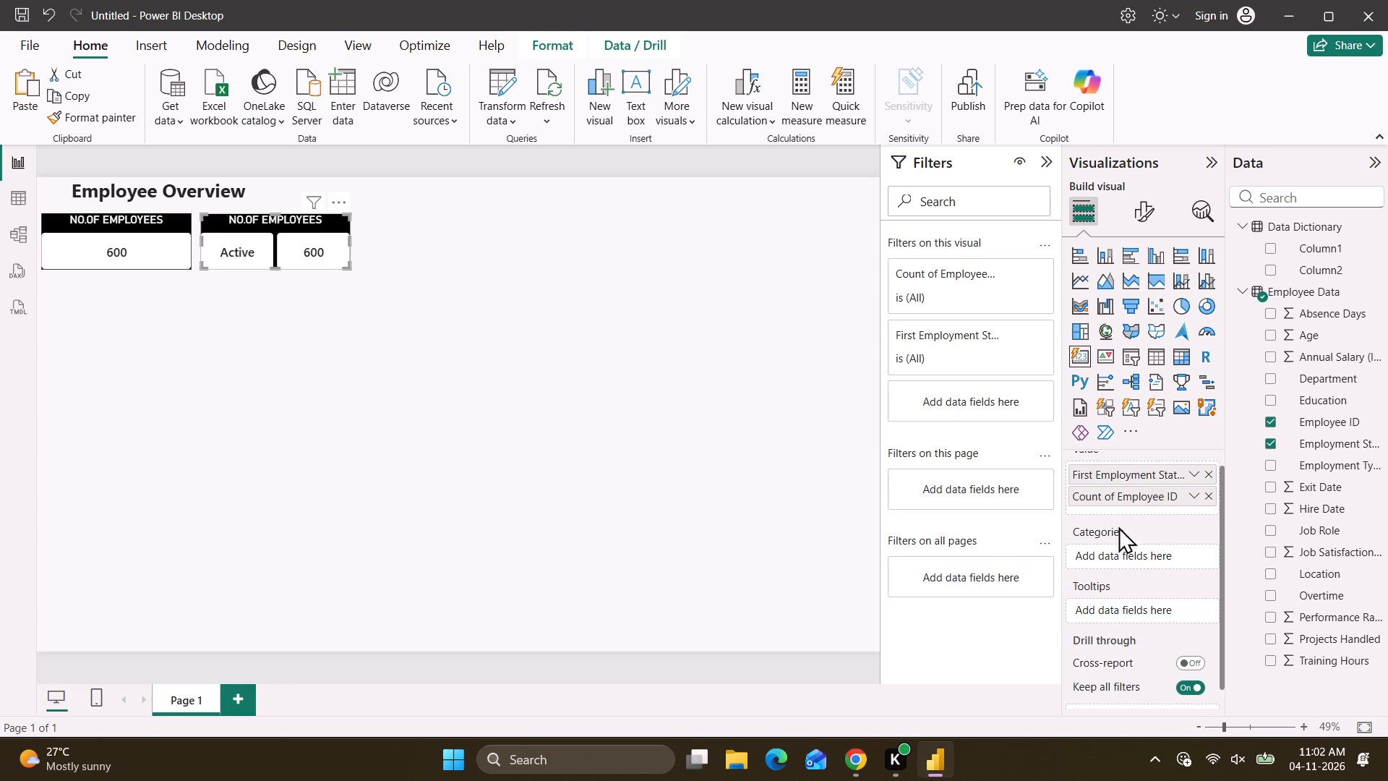
# Switch to the ChatGPT conversation in Chrome and check the expected layout for the Active Employees card.
pyautogui.hotkey('alt', 'Tab')
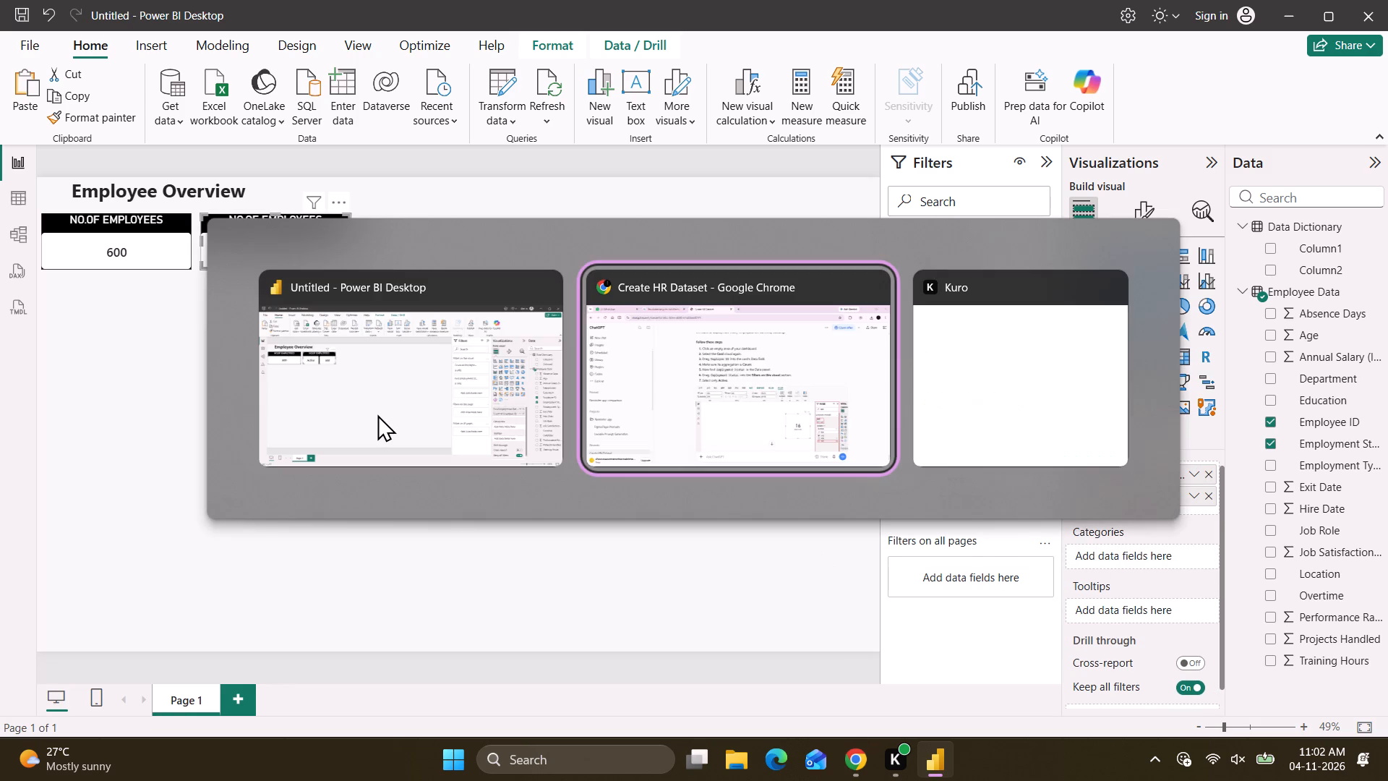
pyautogui.scroll(-4, 656, 540)
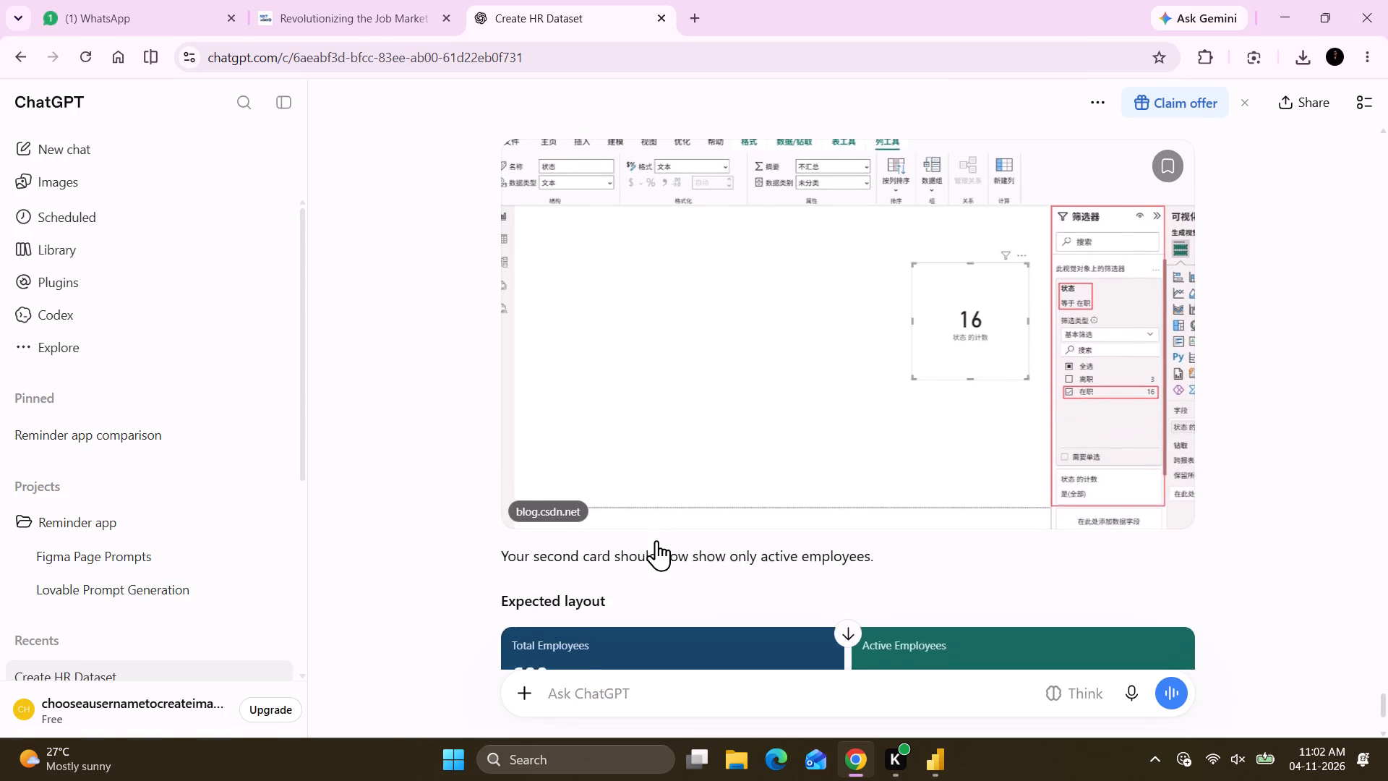
pyautogui.scroll(-3, 656, 540)
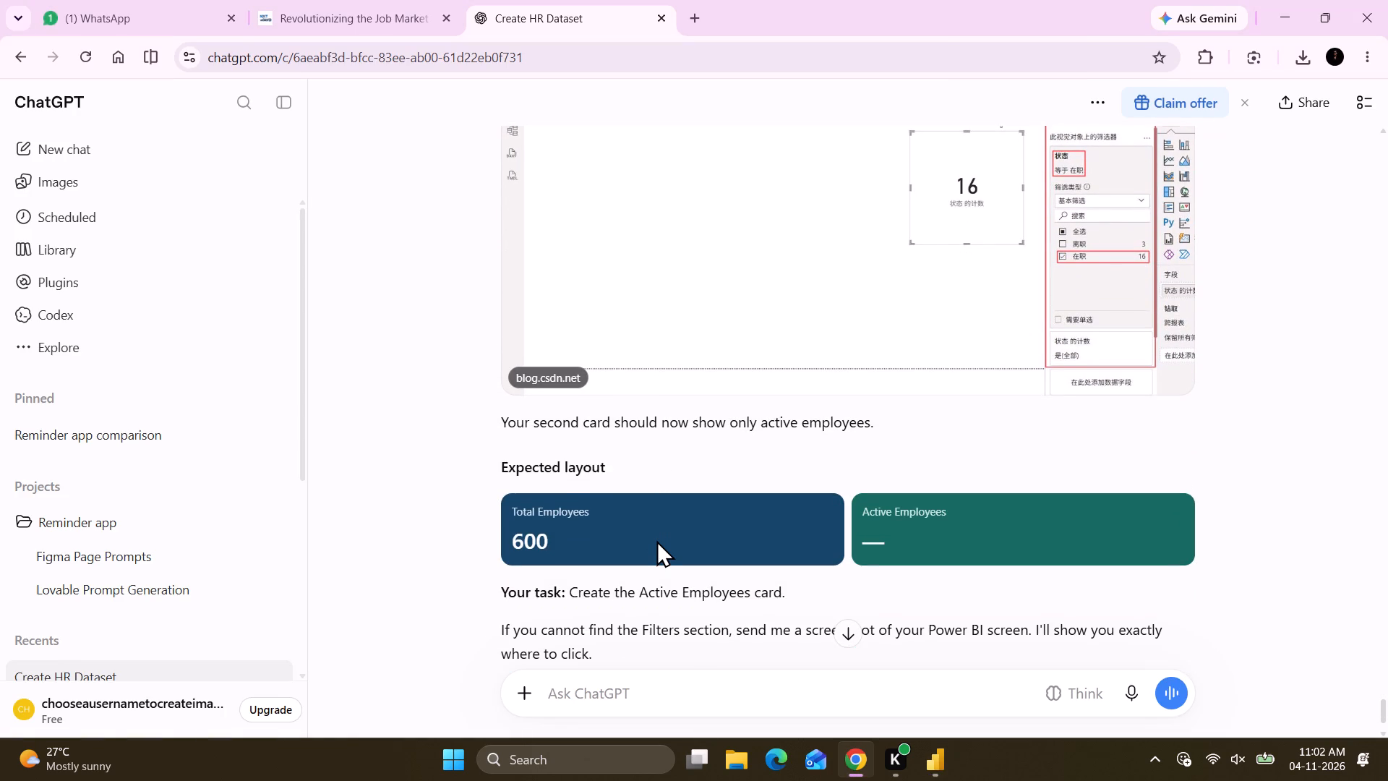
# Switch back to Power BI Desktop and change the copied card's title text to Active Employees.
pyautogui.hotkey('alt', 'Tab')
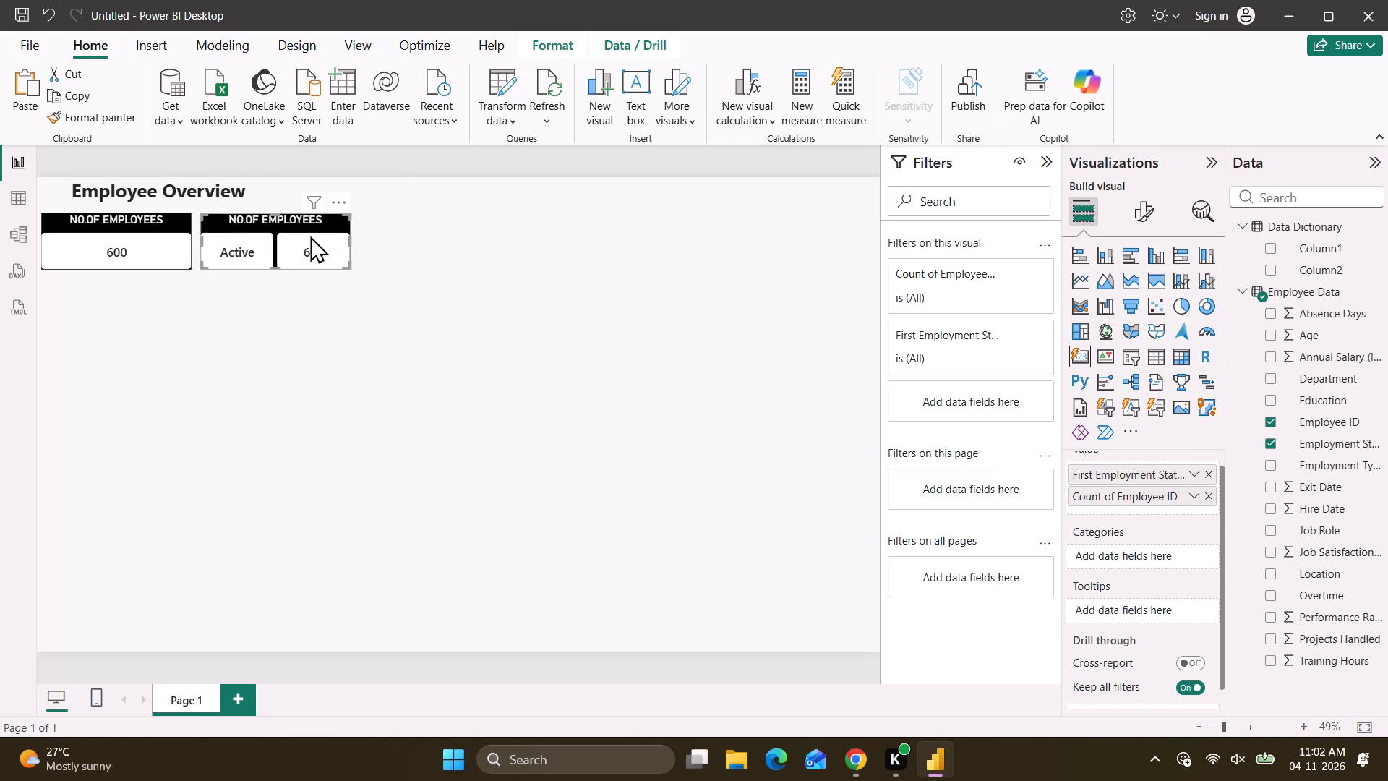
pyautogui.click(1149, 220)
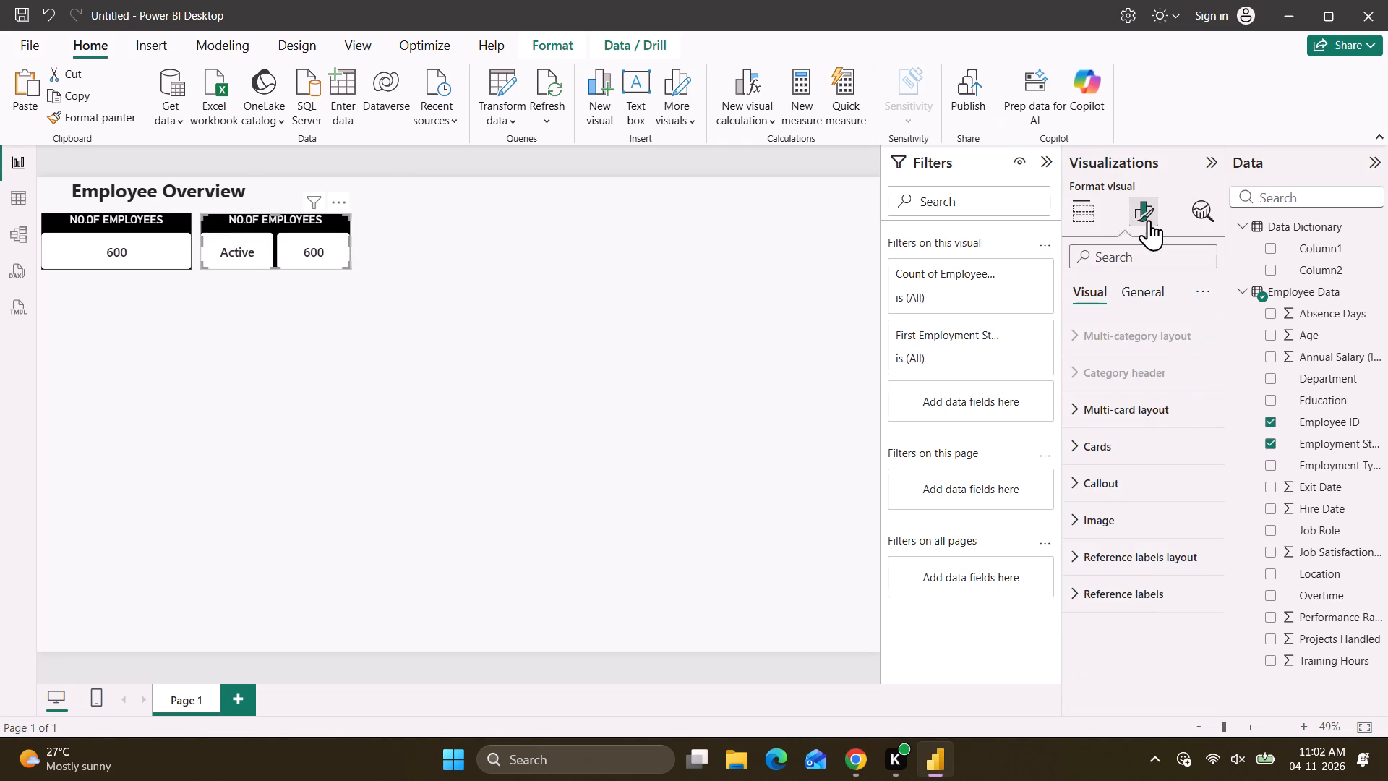
pyautogui.click(1149, 292)
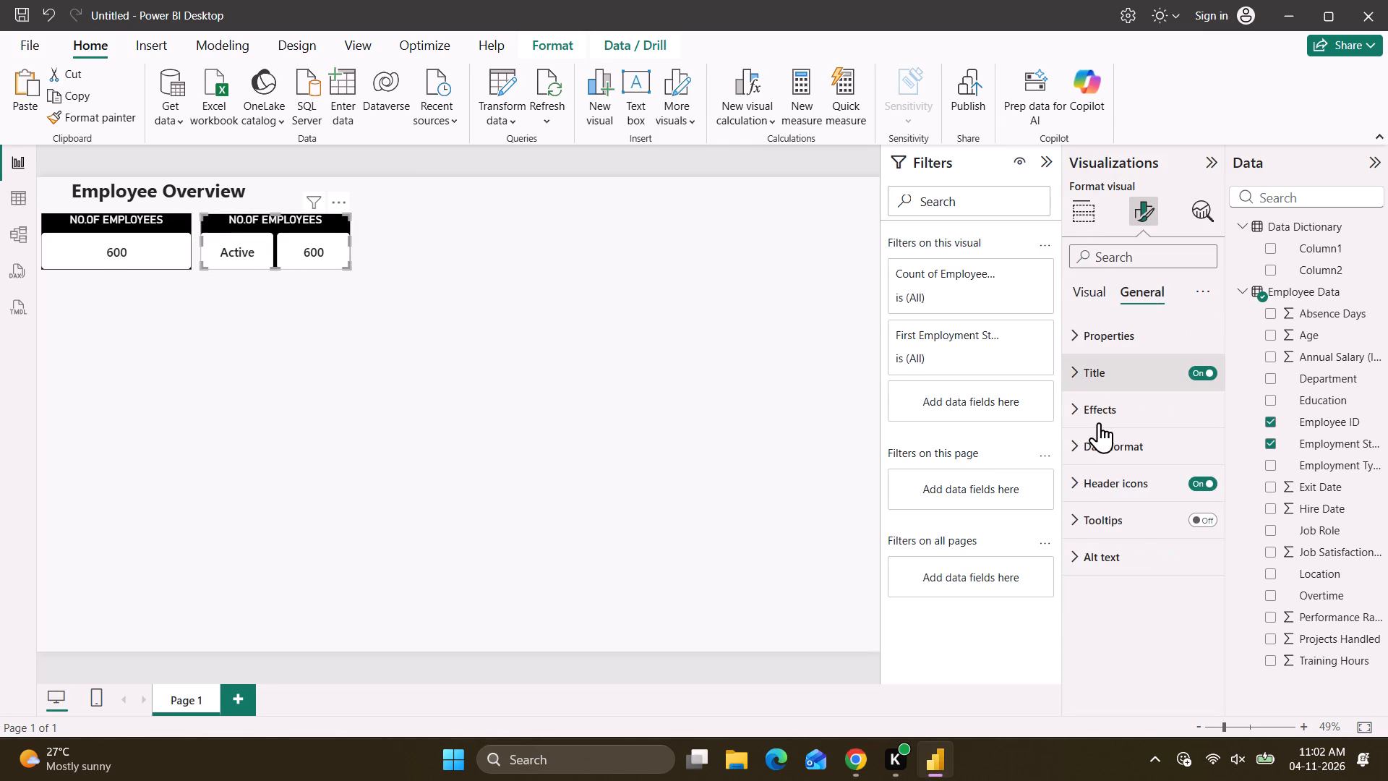
pyautogui.click(1123, 408)
pyautogui.click(1123, 367)
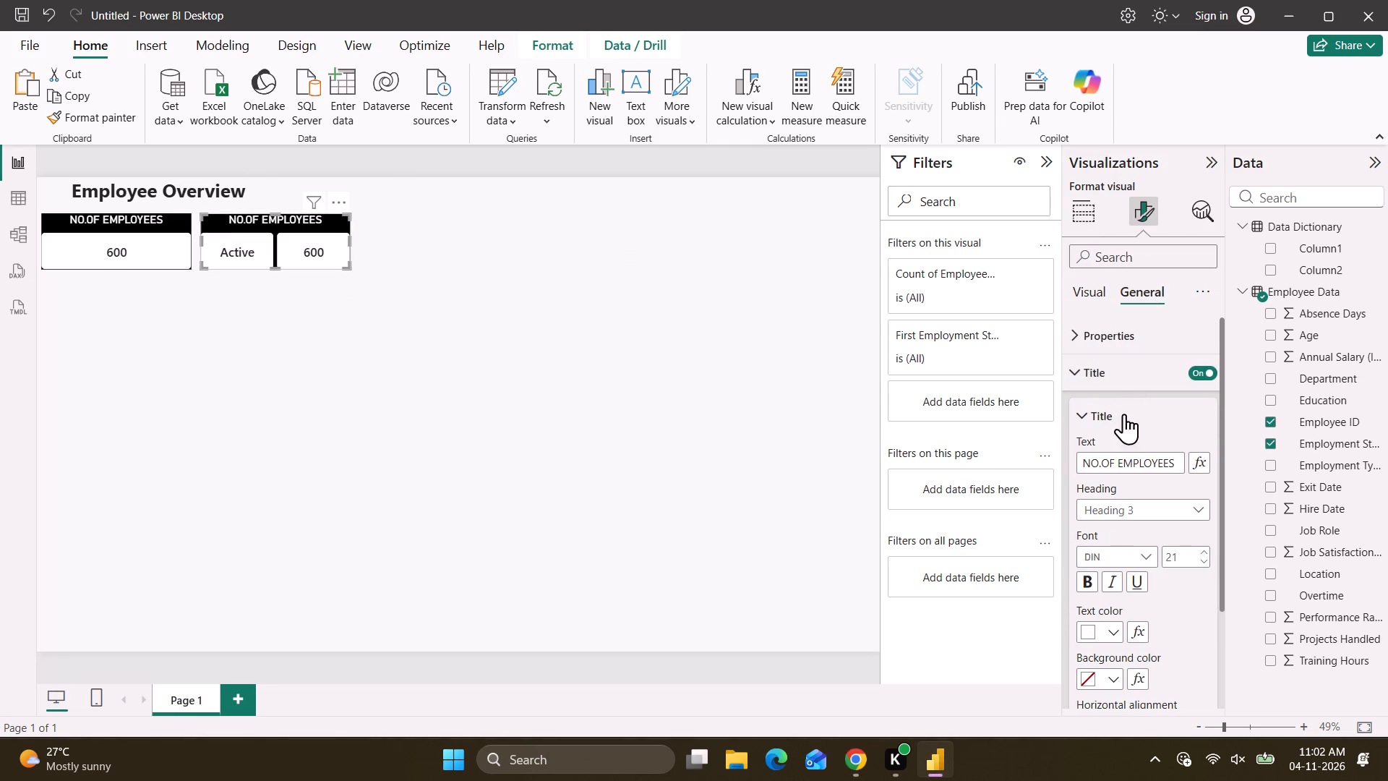
pyautogui.click(1115, 460)
pyautogui.hotkey('ctrl', 'a')
pyautogui.press('BackSpace')
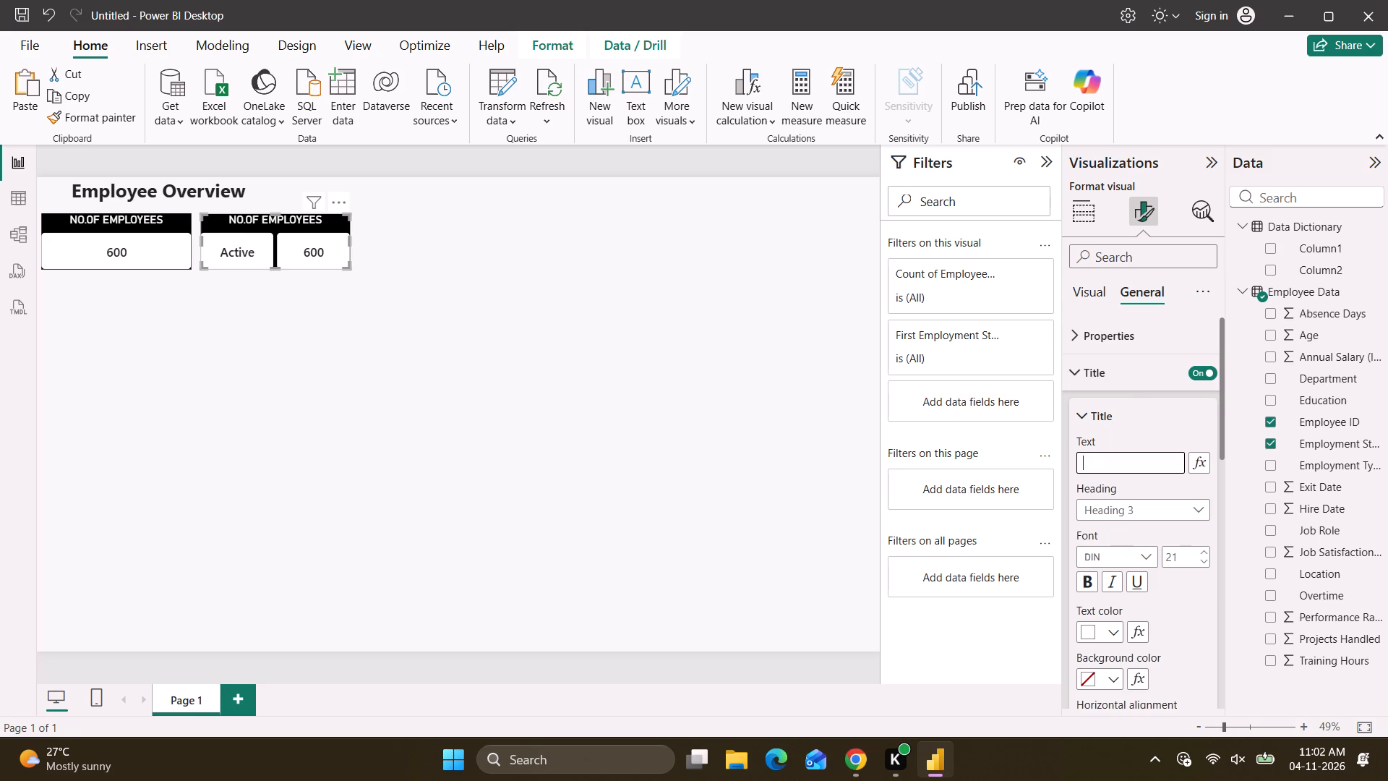
pyautogui.hotkey('shift', 'a')
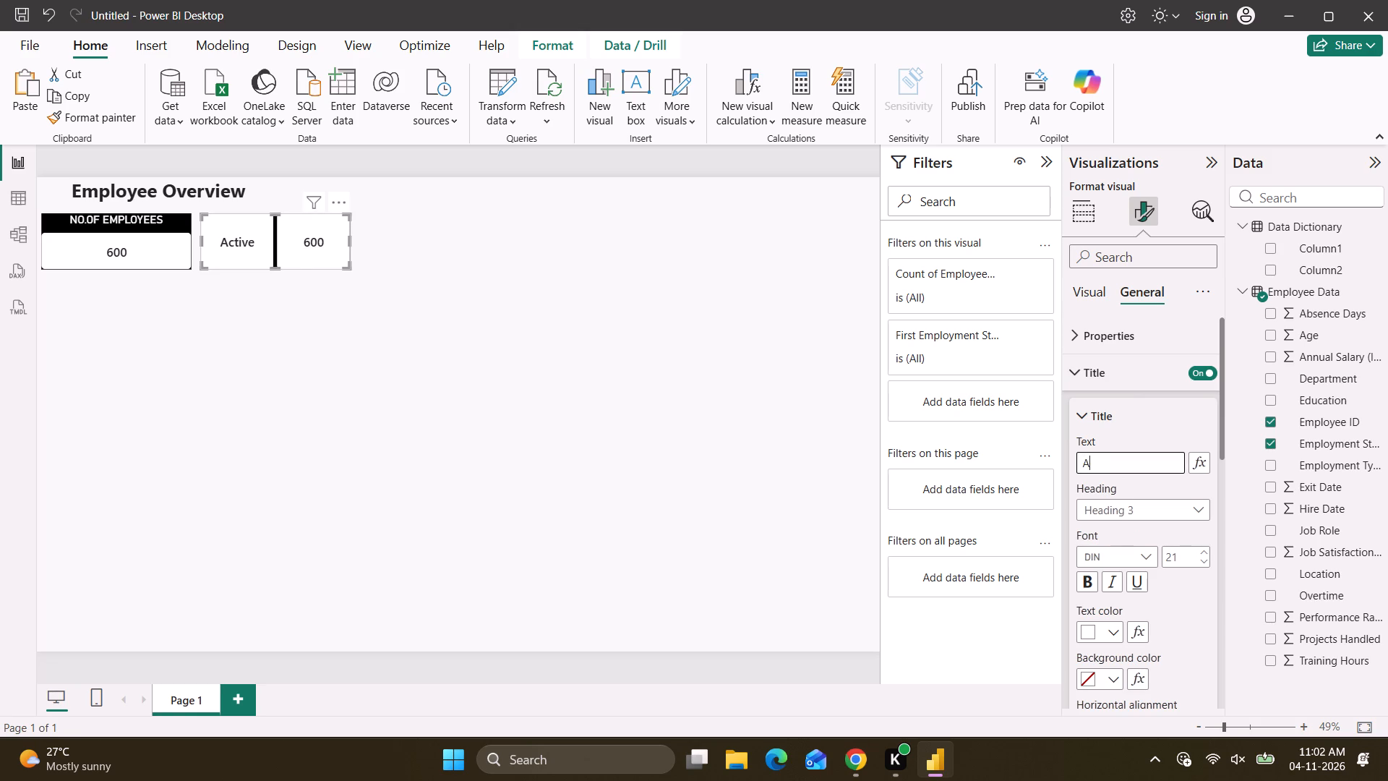
pyautogui.write('ctive')
pyautogui.press('space')
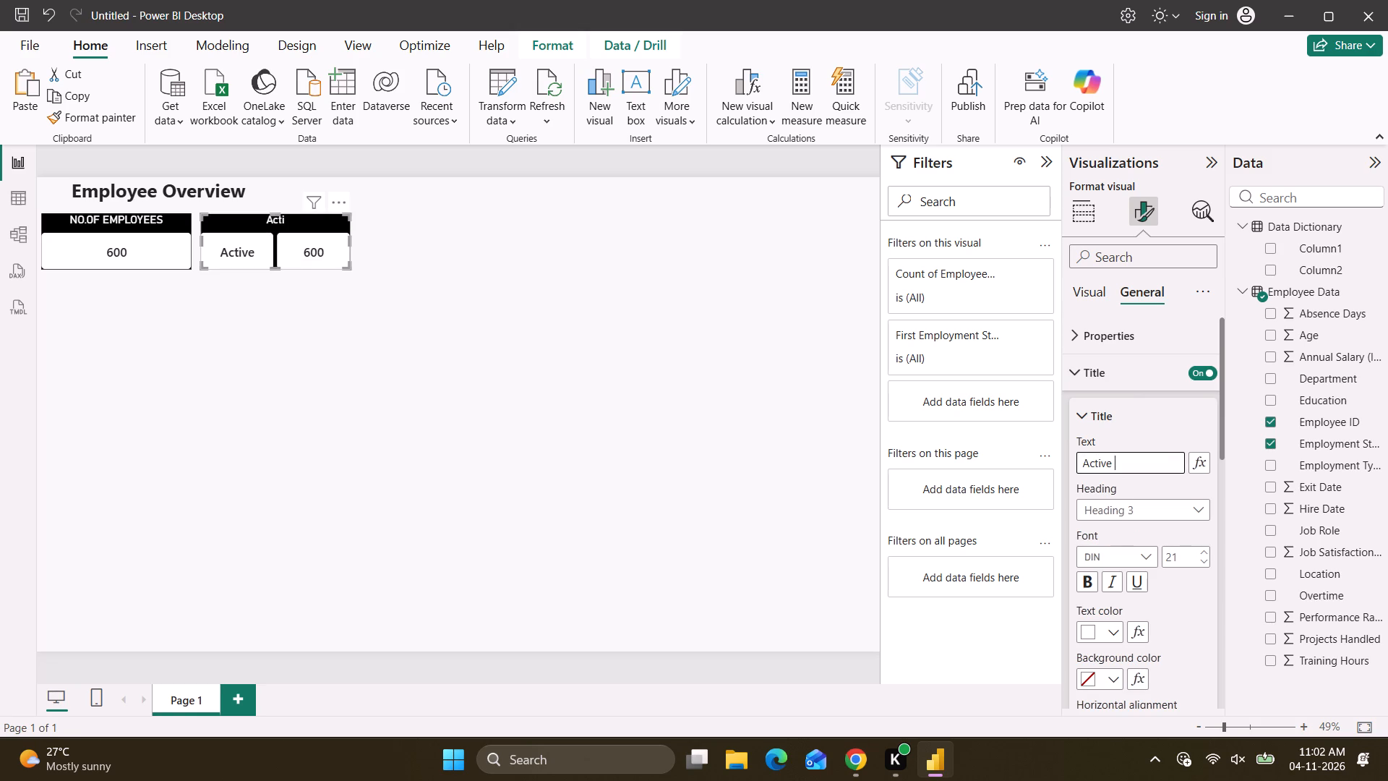
pyautogui.write('Em')
pyautogui.write('ployess')
pyautogui.press('BackSpace')
pyautogui.press('BackSpace')
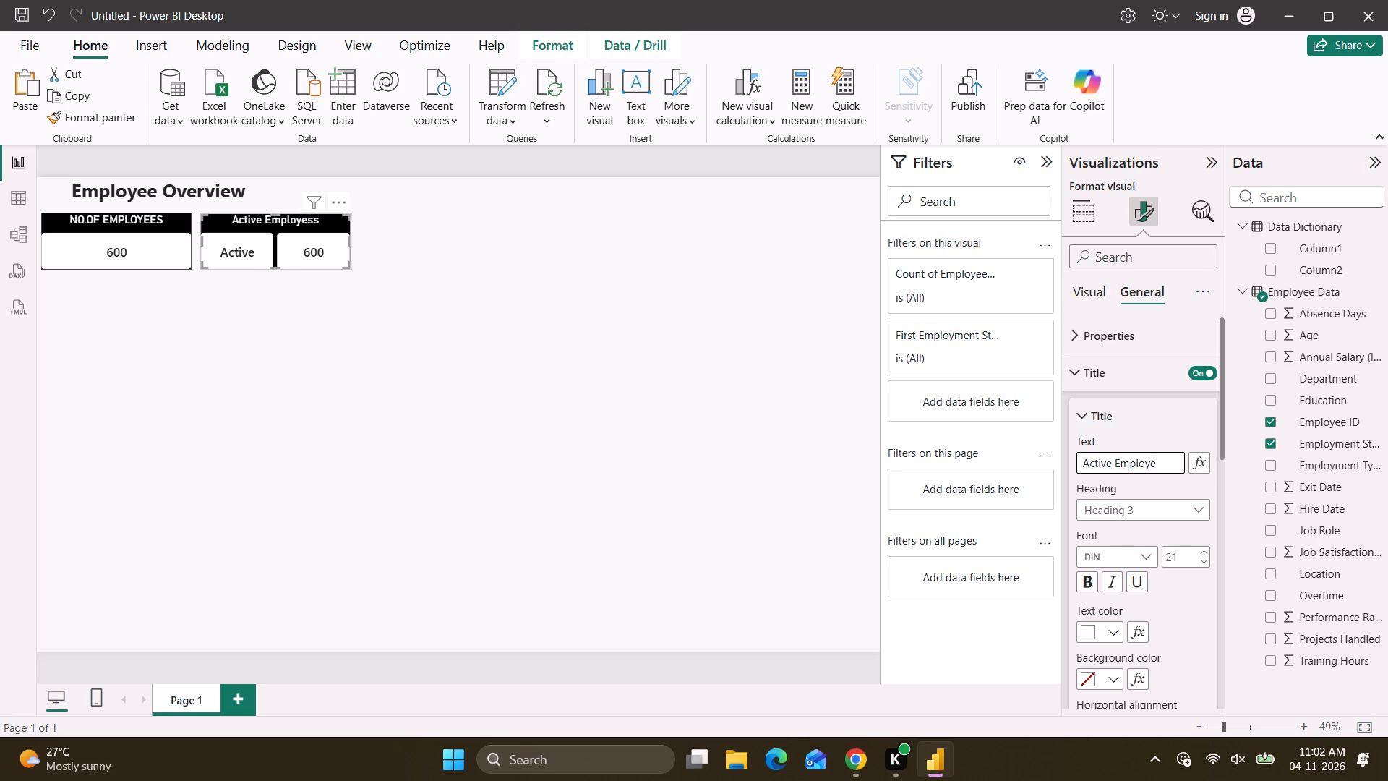
pyautogui.press('e')
pyautogui.press('s')
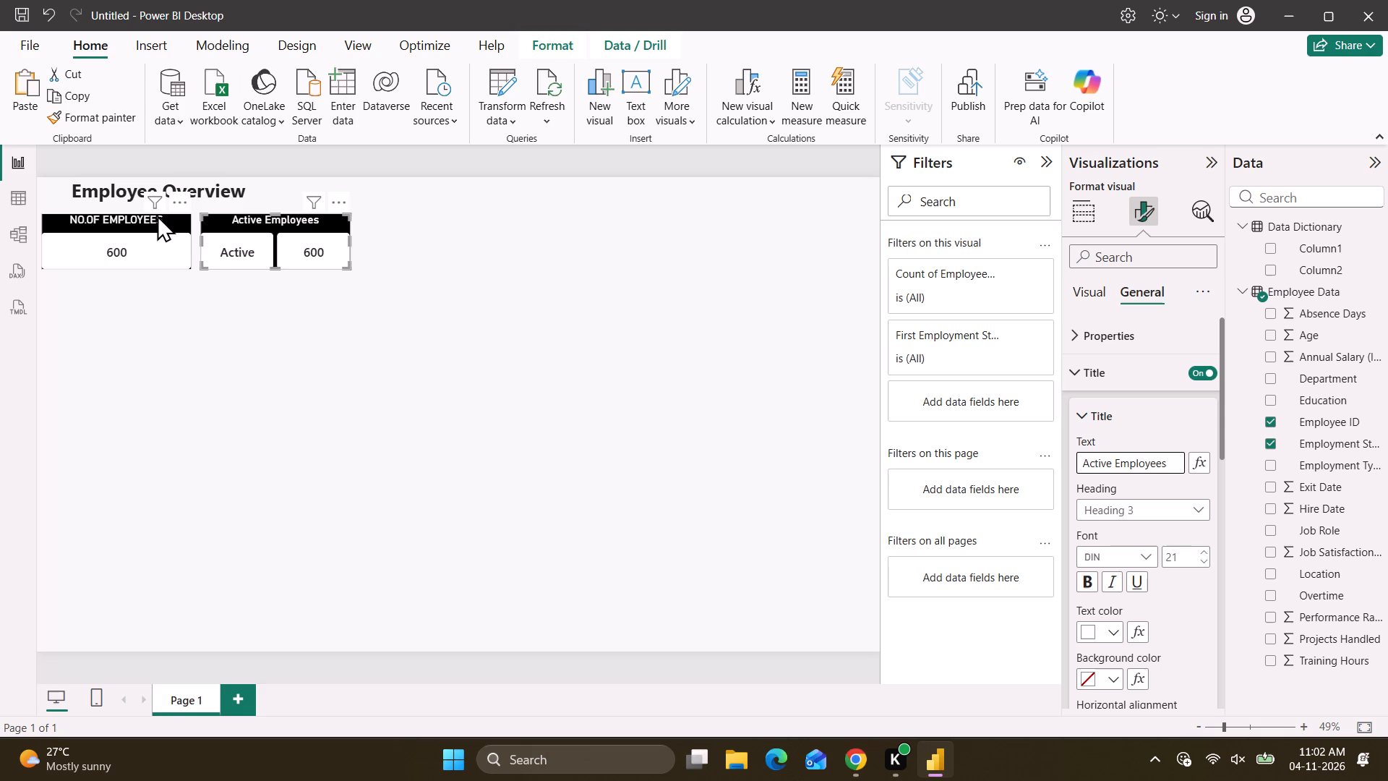
# Change the title text of the original employee count card to NO.OF Employees.
pyautogui.click(126, 222)
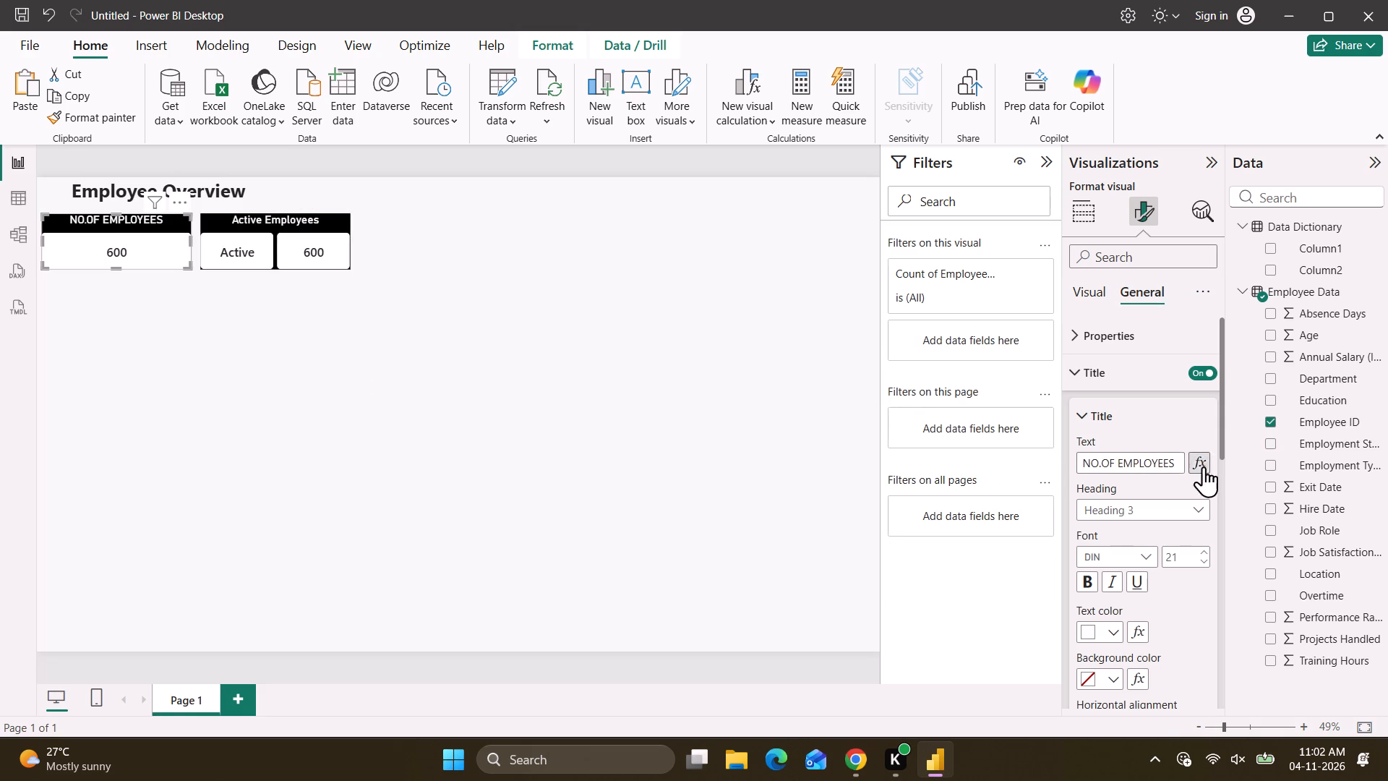
pyautogui.click(1179, 459)
pyautogui.press('BackSpace')
pyautogui.press('BackSpace')
pyautogui.press('BackSpace')
pyautogui.press('BackSpace')
pyautogui.press('BackSpace')
pyautogui.press('BackSpace')
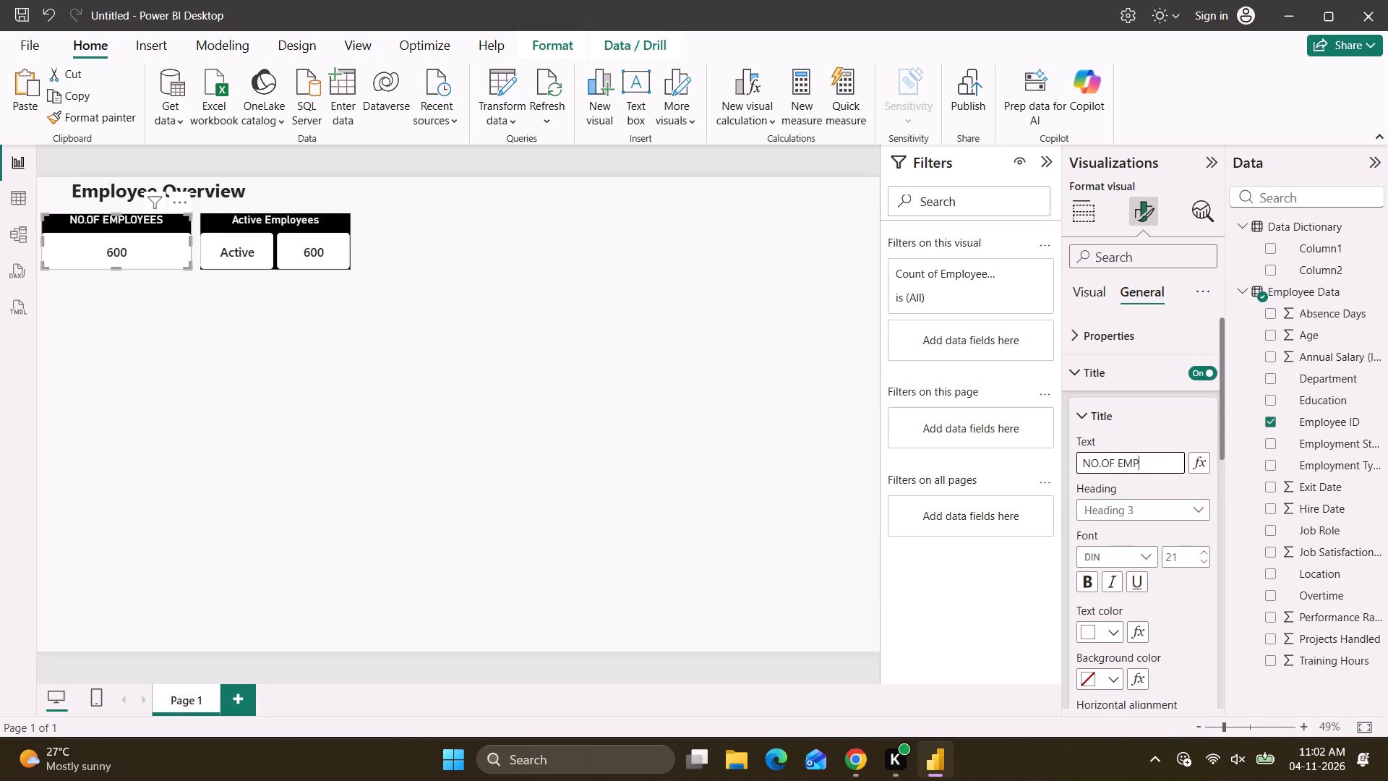
pyautogui.press('BackSpace')
pyautogui.press('BackSpace')
pyautogui.write('mpl')
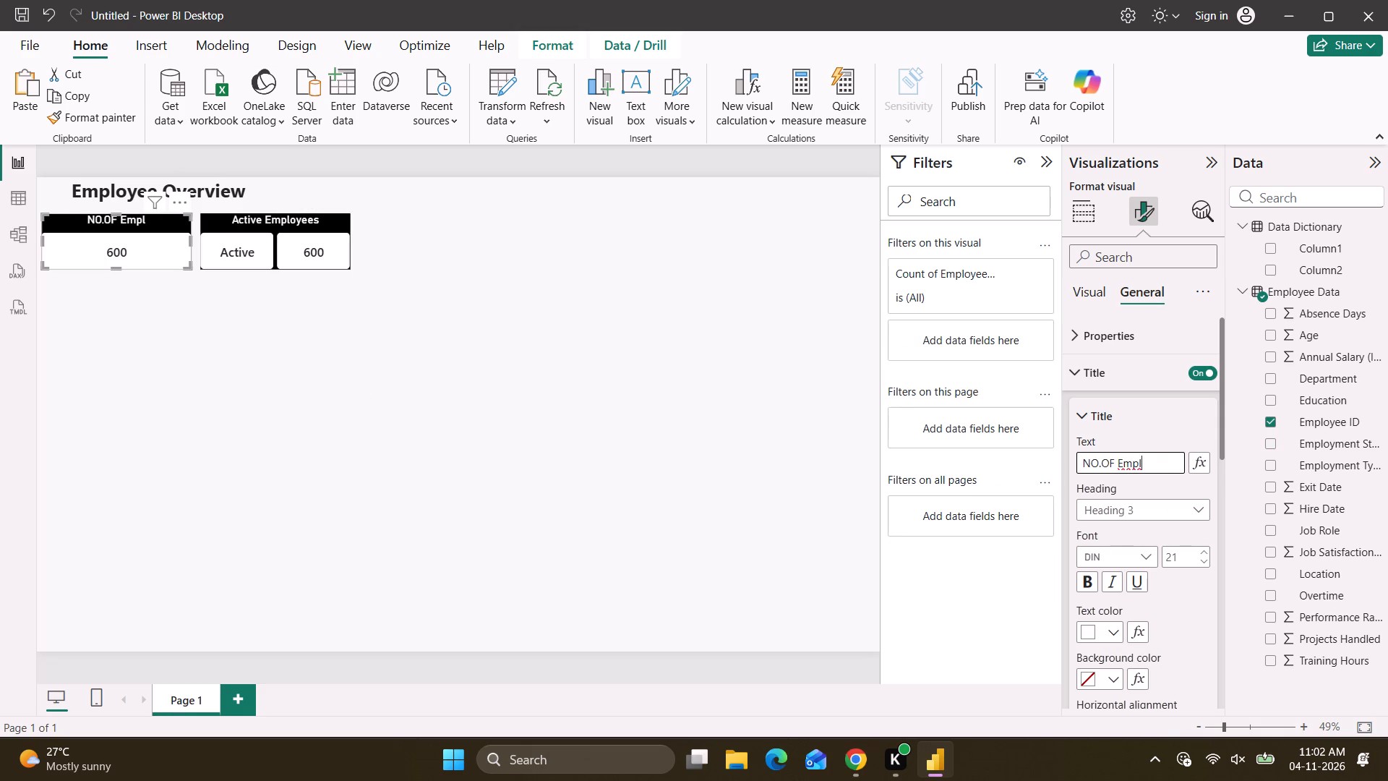
pyautogui.write('oyees')
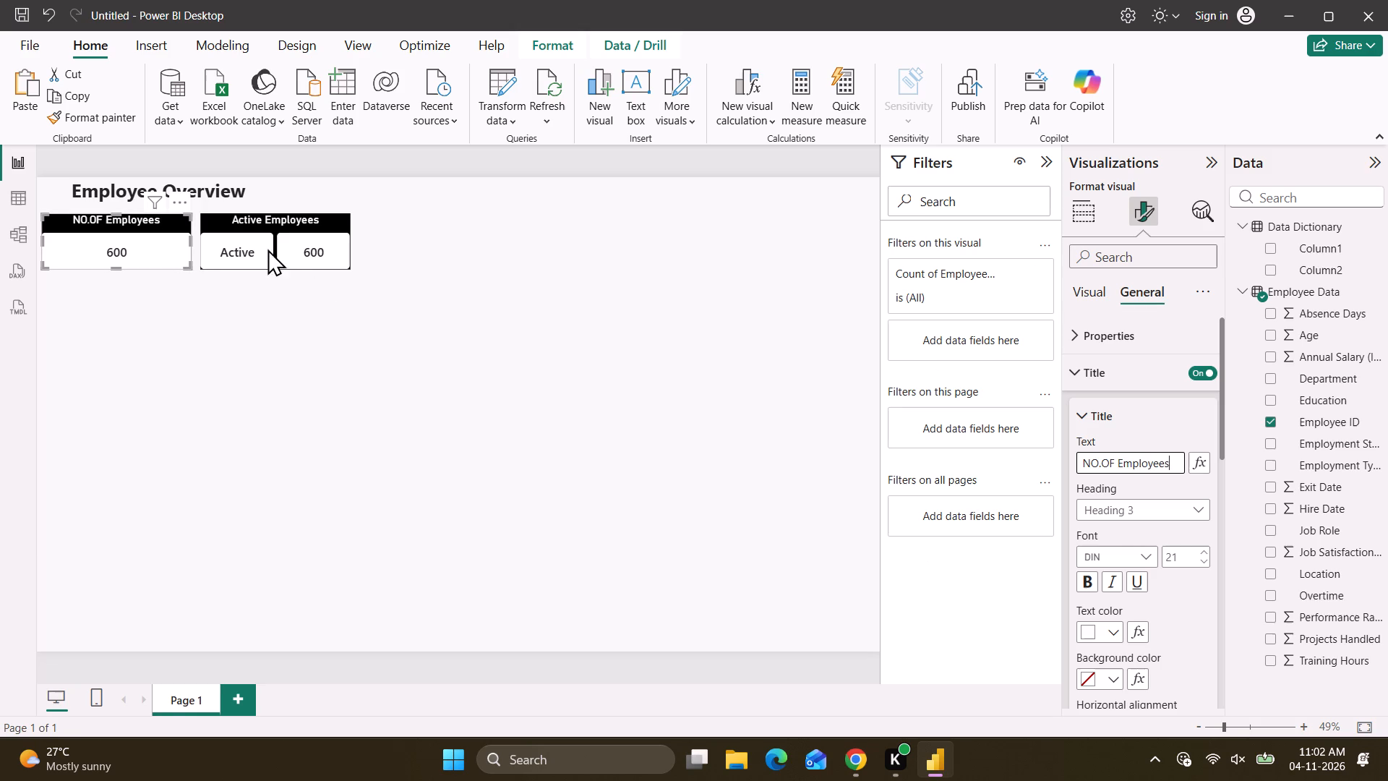
# Examine the callout formatting settings of the Active Employees card.
pyautogui.click(225, 243)
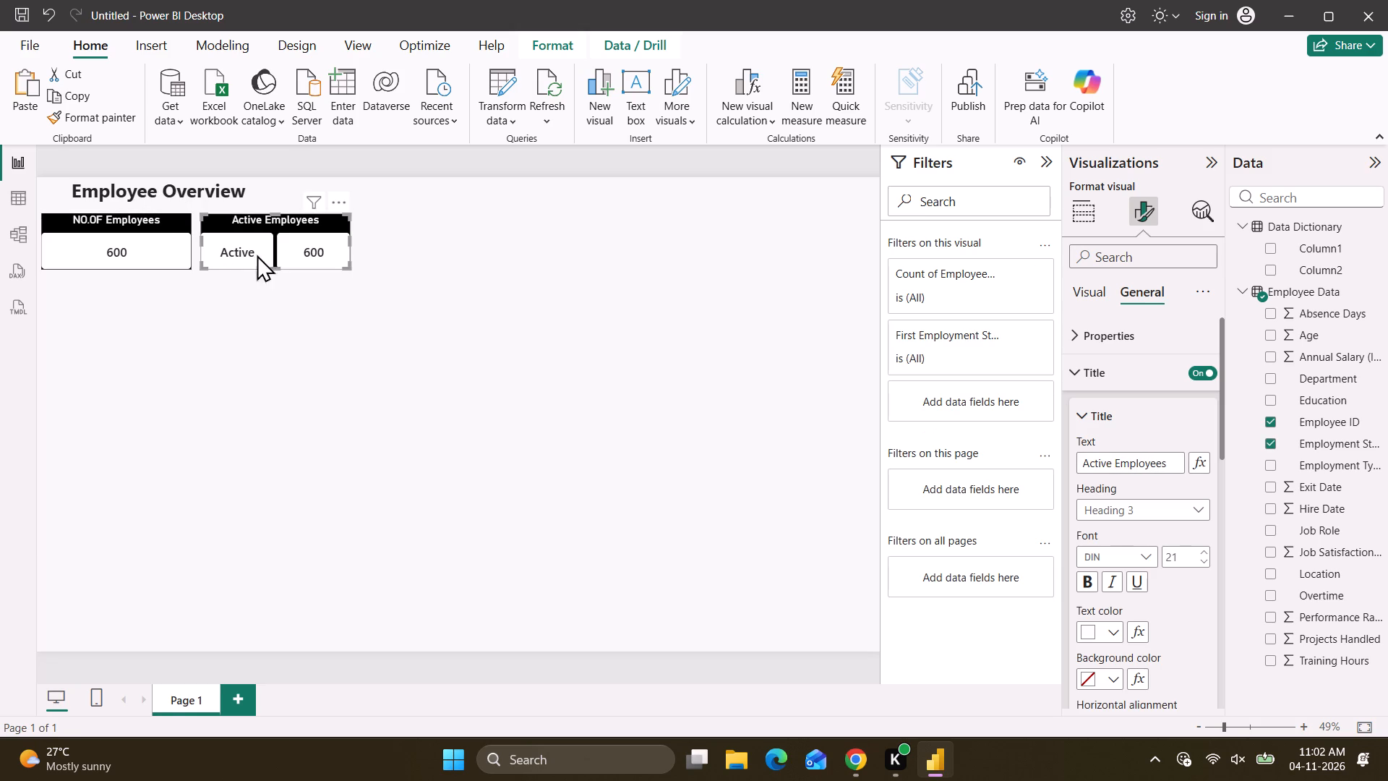
pyautogui.click(1089, 296)
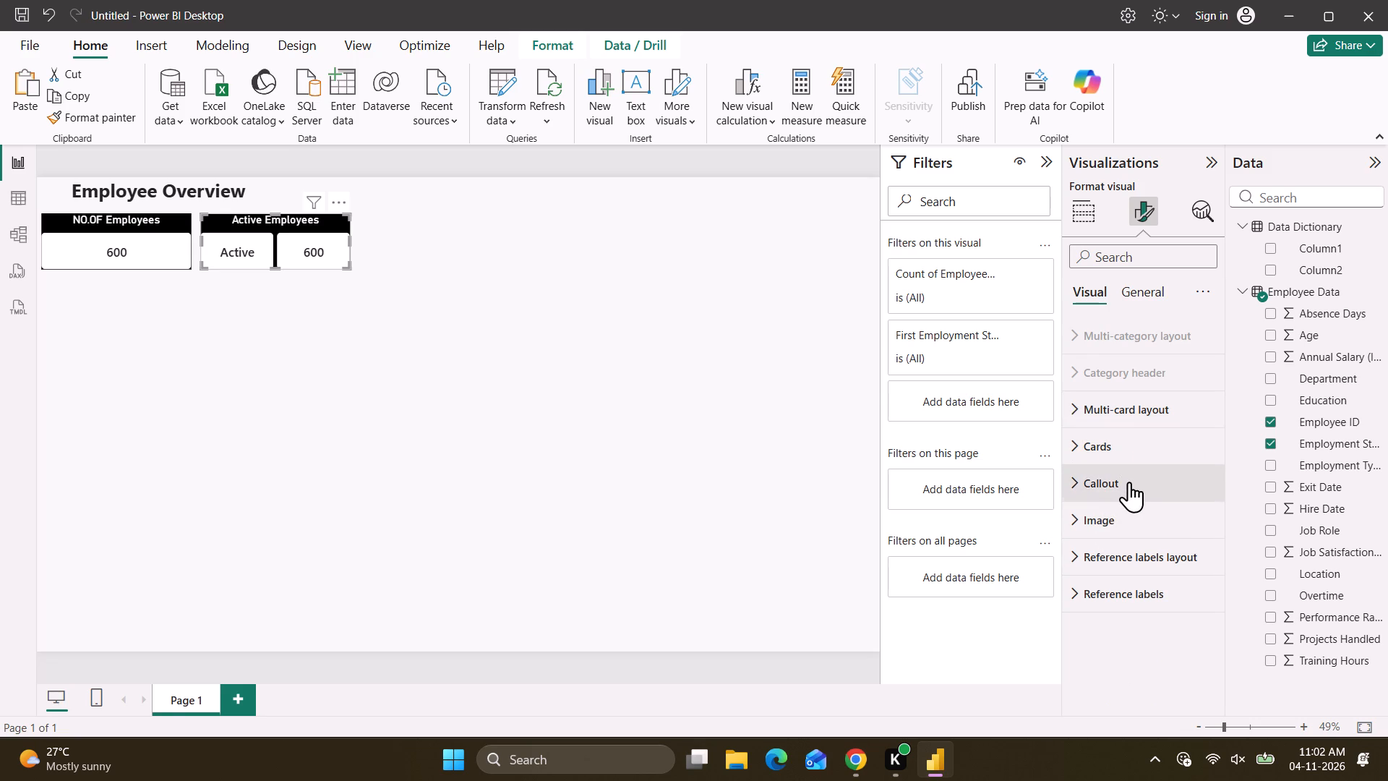
pyautogui.click(1126, 488)
pyautogui.scroll(-2, 1126, 488)
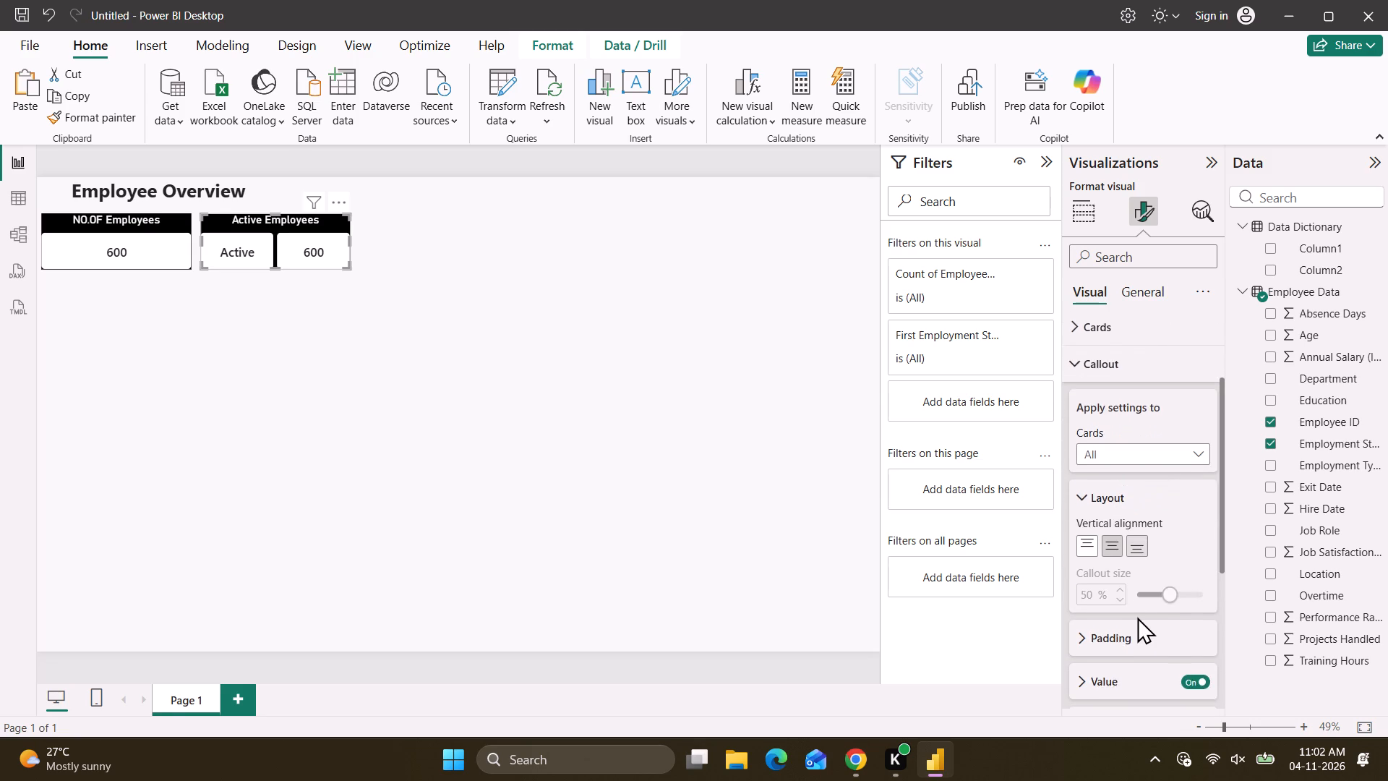
pyautogui.scroll(-1, 1137, 617)
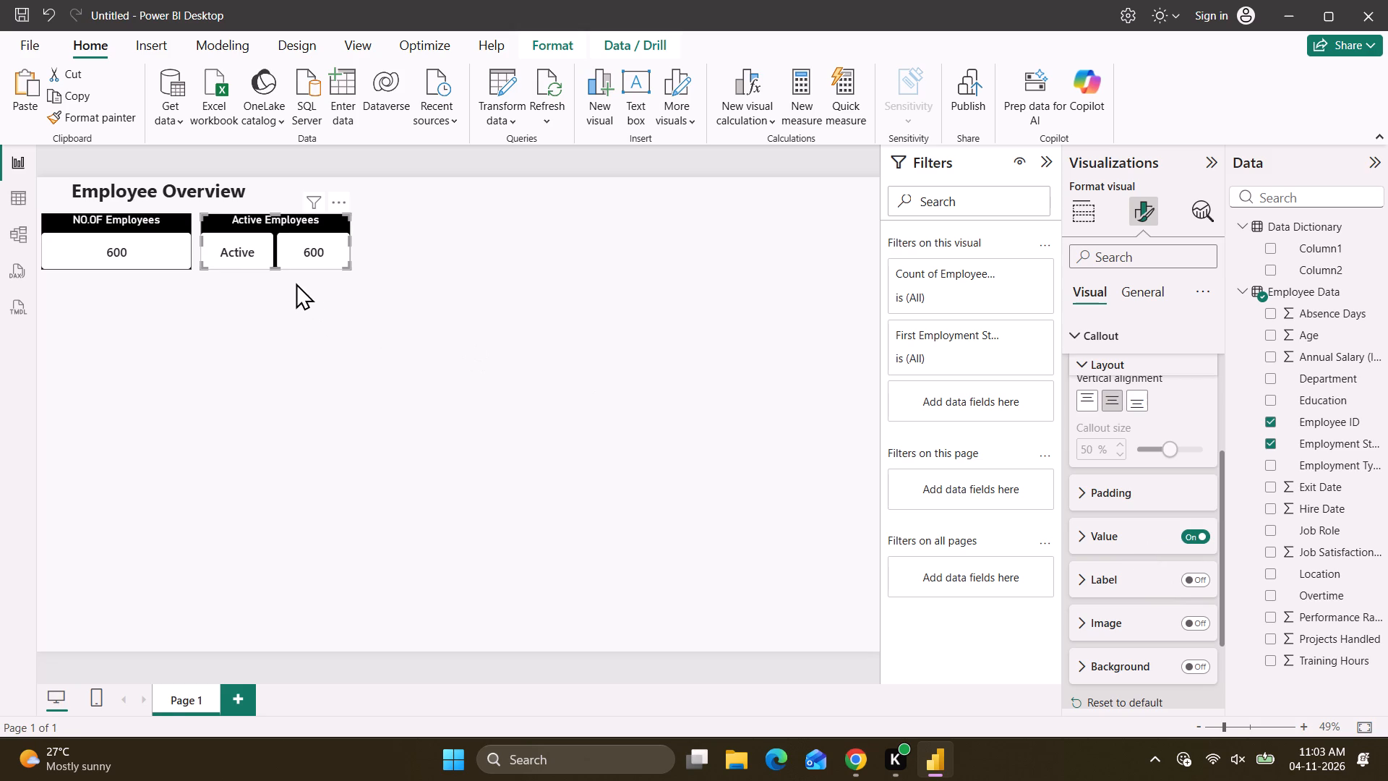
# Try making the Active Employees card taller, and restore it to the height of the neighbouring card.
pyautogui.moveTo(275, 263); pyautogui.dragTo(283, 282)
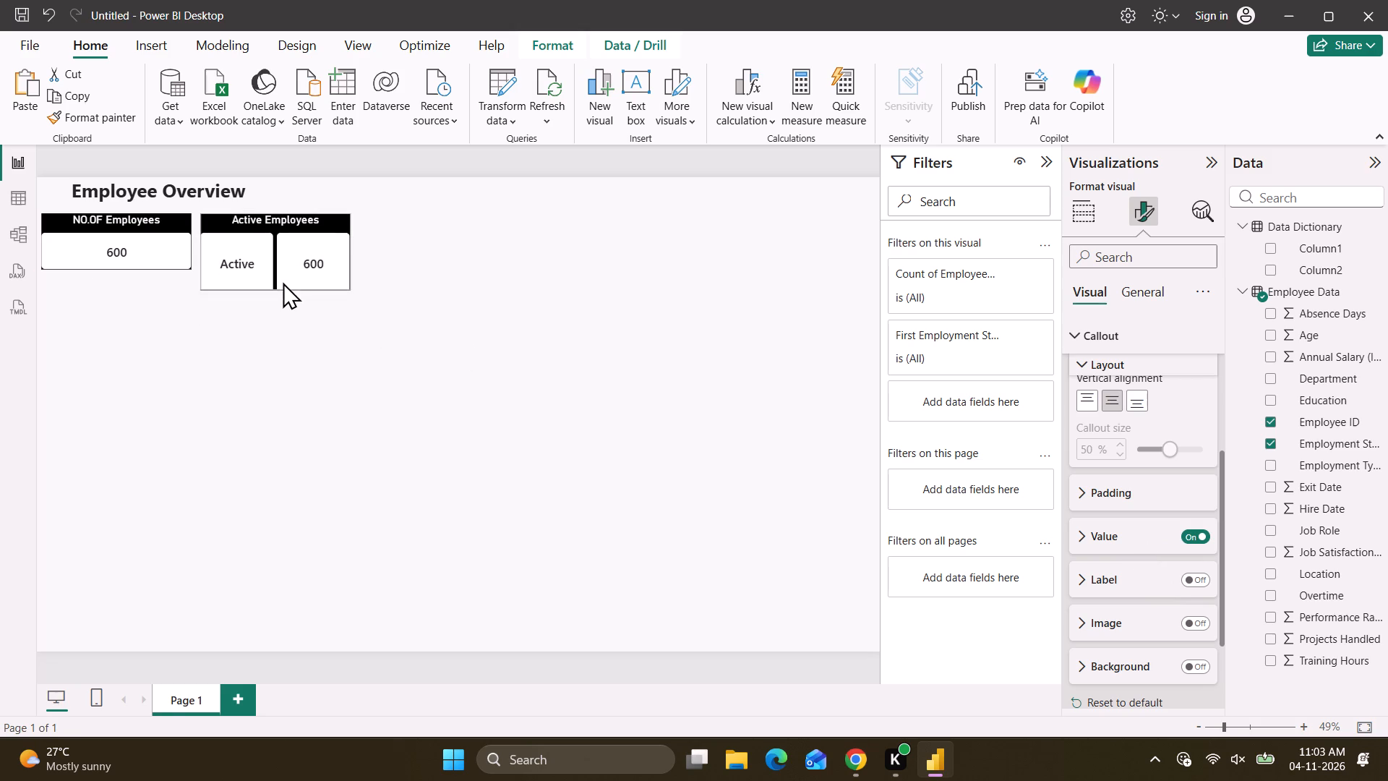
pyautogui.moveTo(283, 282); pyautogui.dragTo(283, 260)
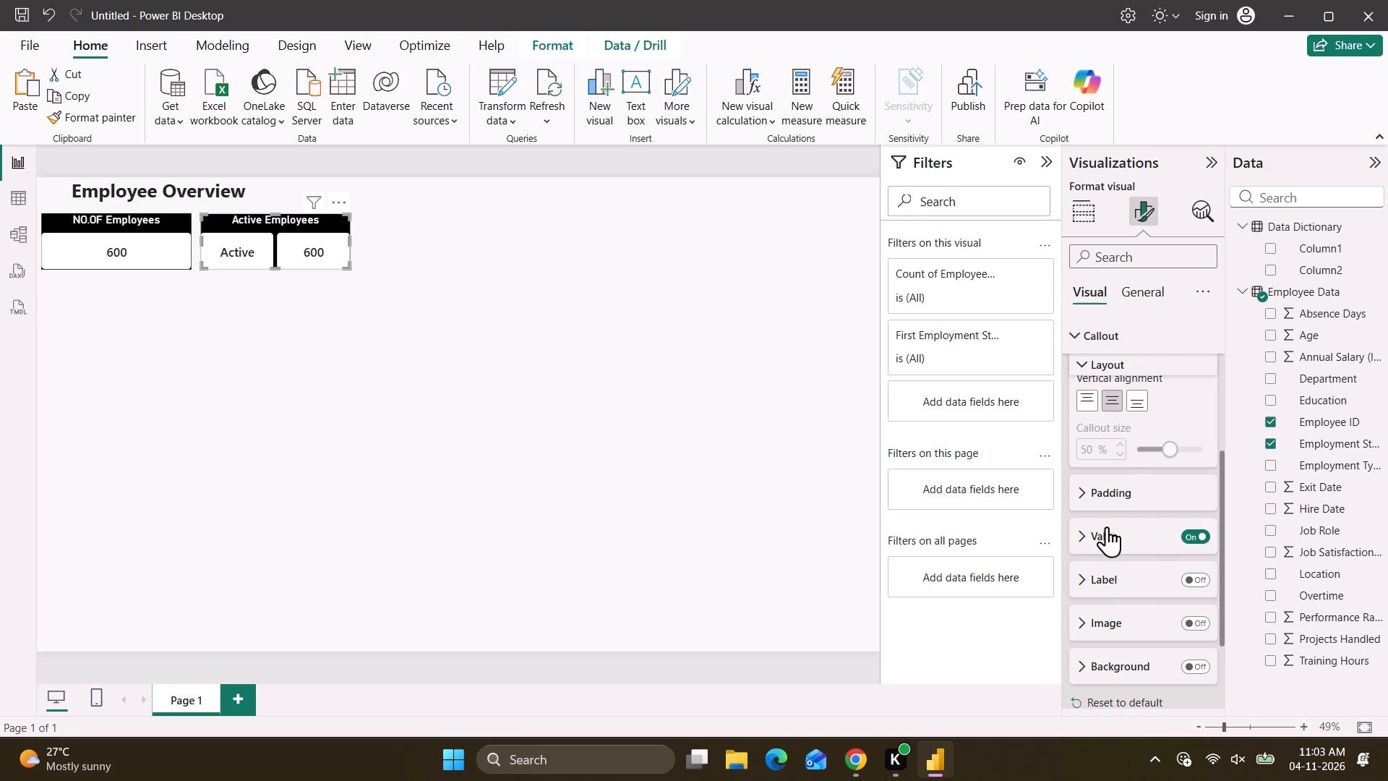
# Check the field options of Count of Employee ID and First Employment Status in the Active Employees card's values.
pyautogui.scroll(-3, 1126, 589)
pyautogui.scroll(2, 1110, 416)
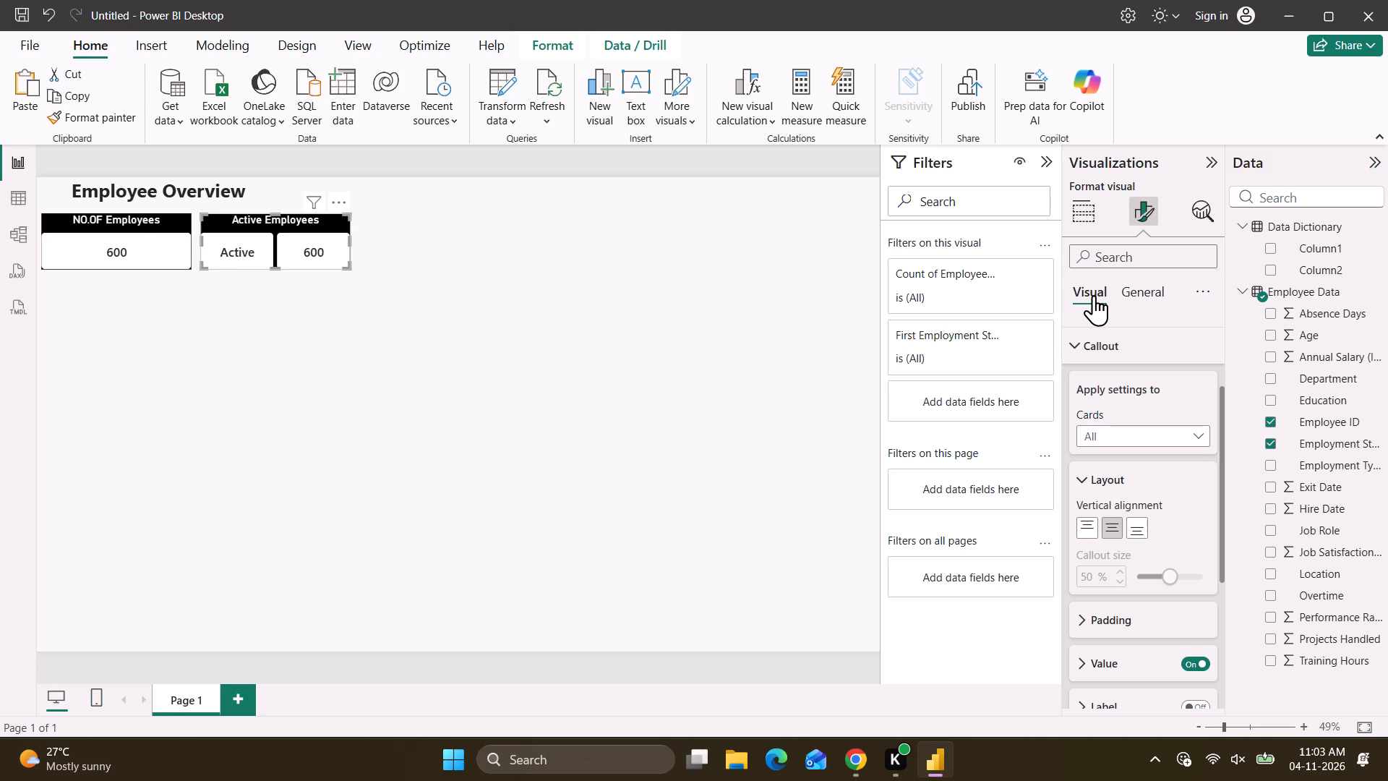
pyautogui.click(1089, 220)
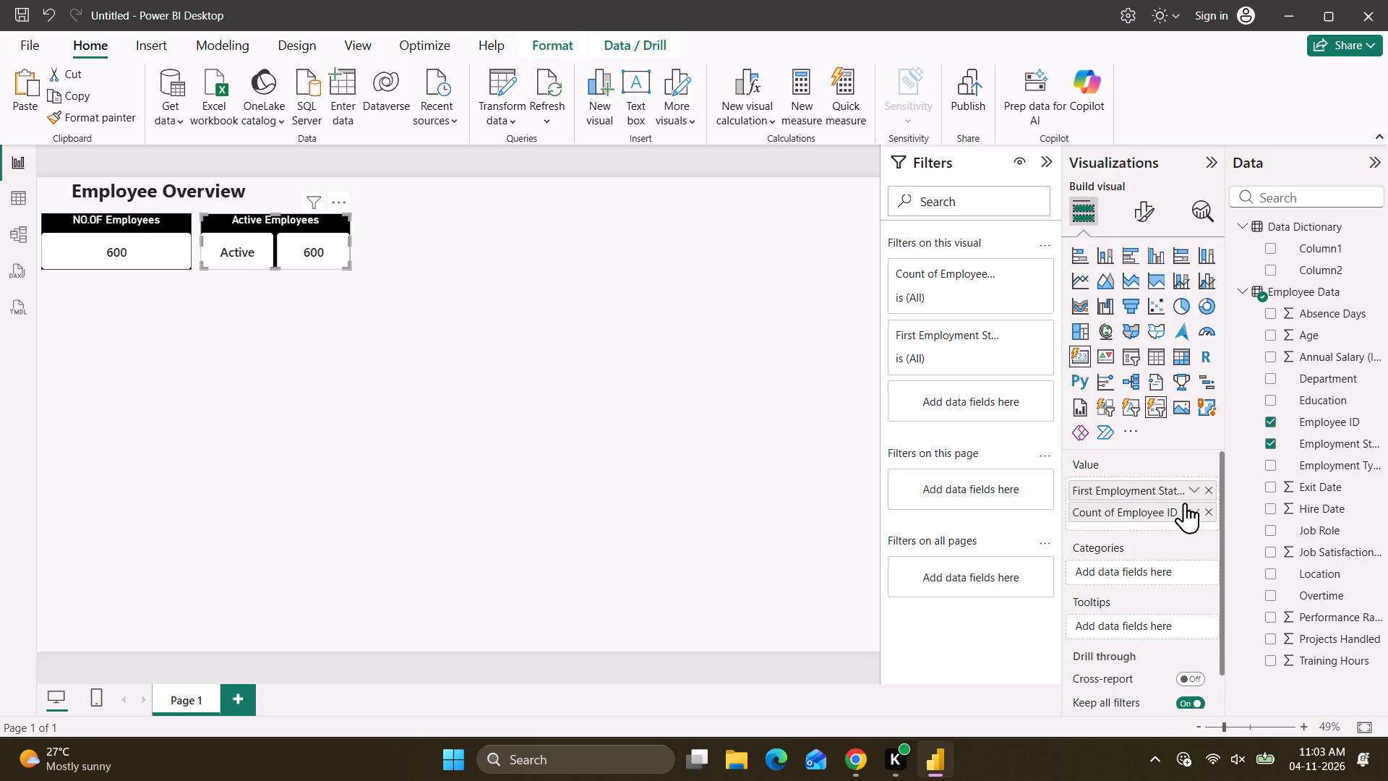
pyautogui.click(1197, 509)
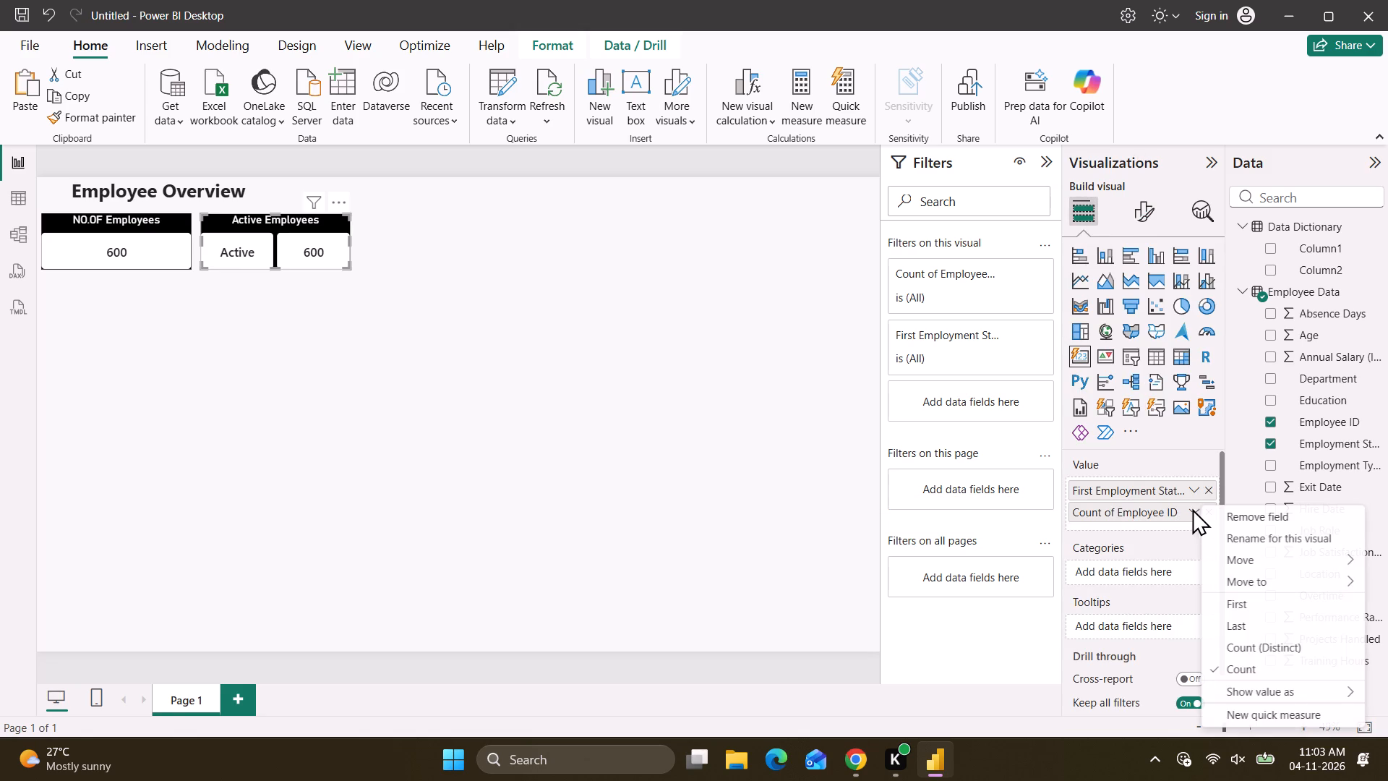
pyautogui.click(1191, 487)
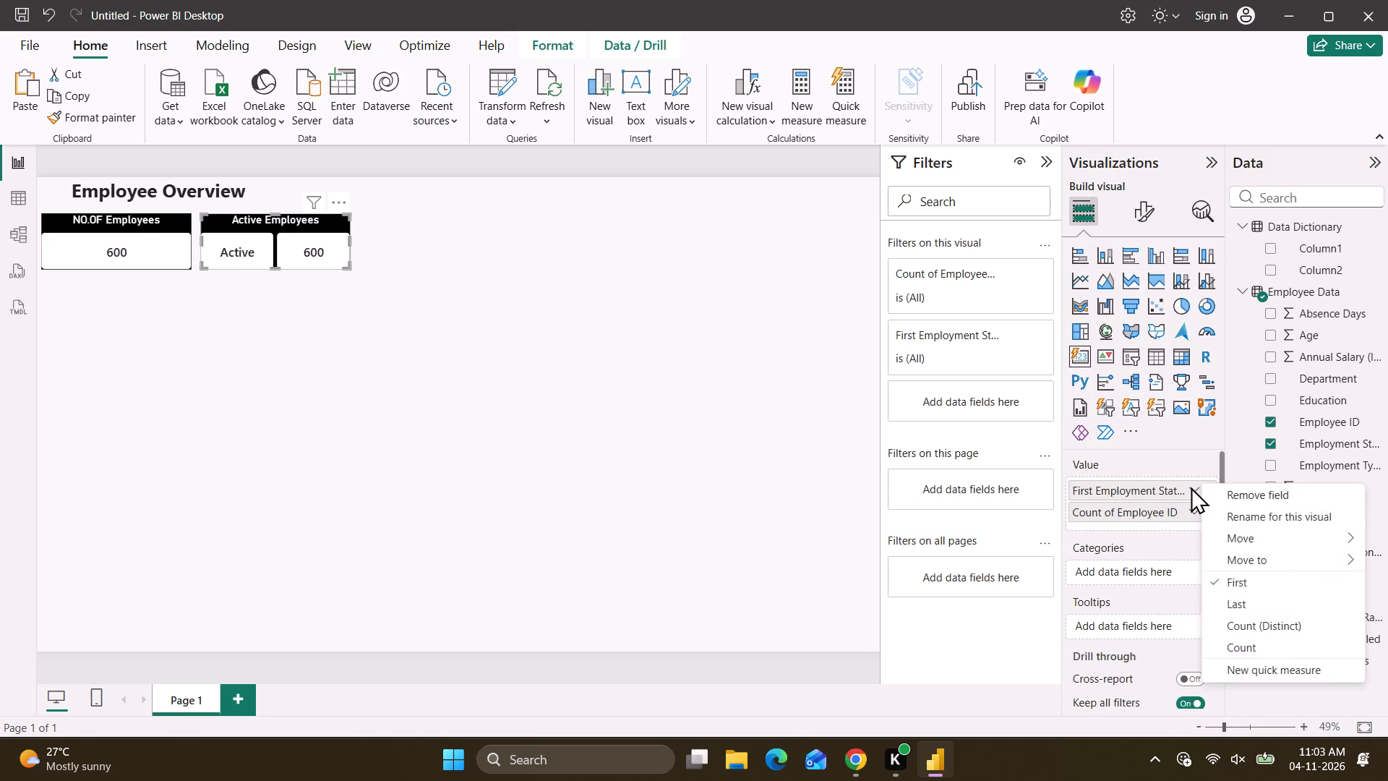
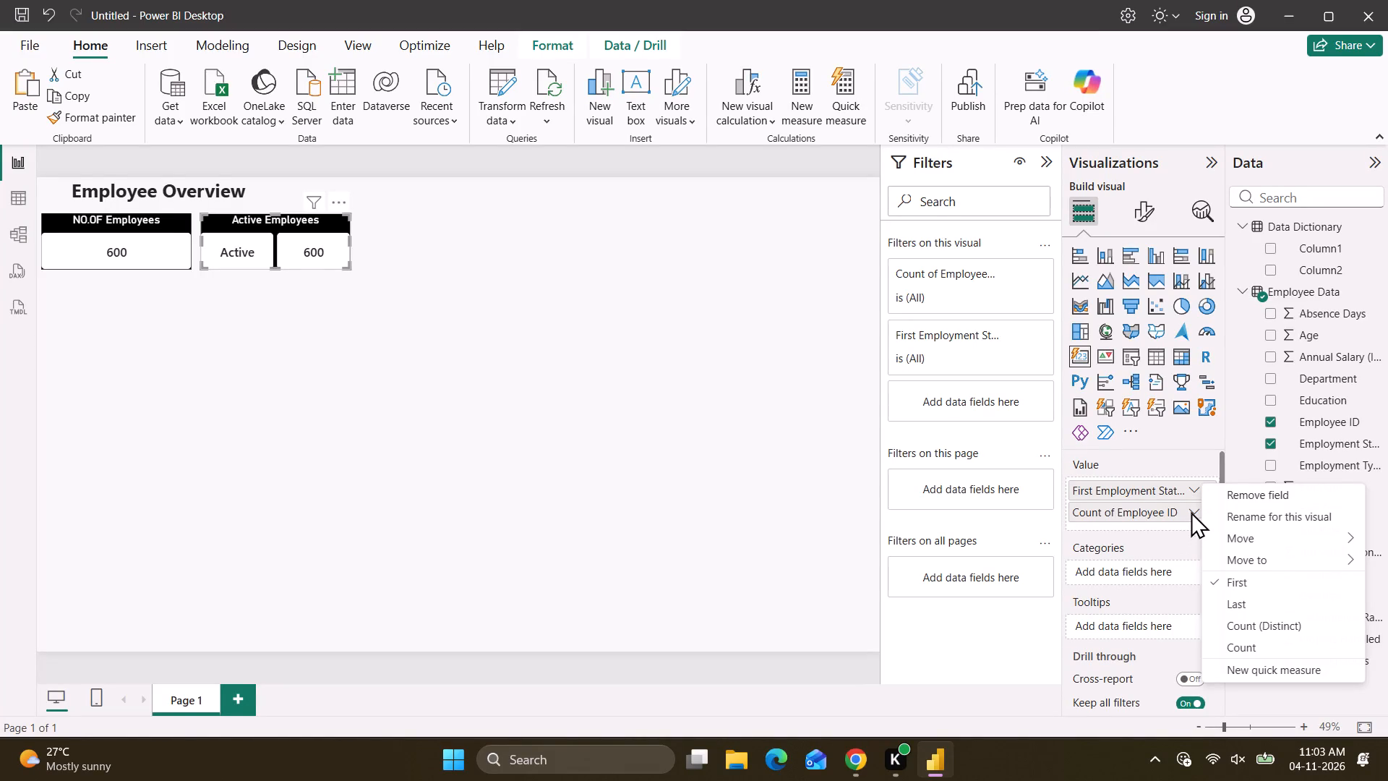
pyautogui.click(1185, 510)
pyautogui.click(1185, 510)
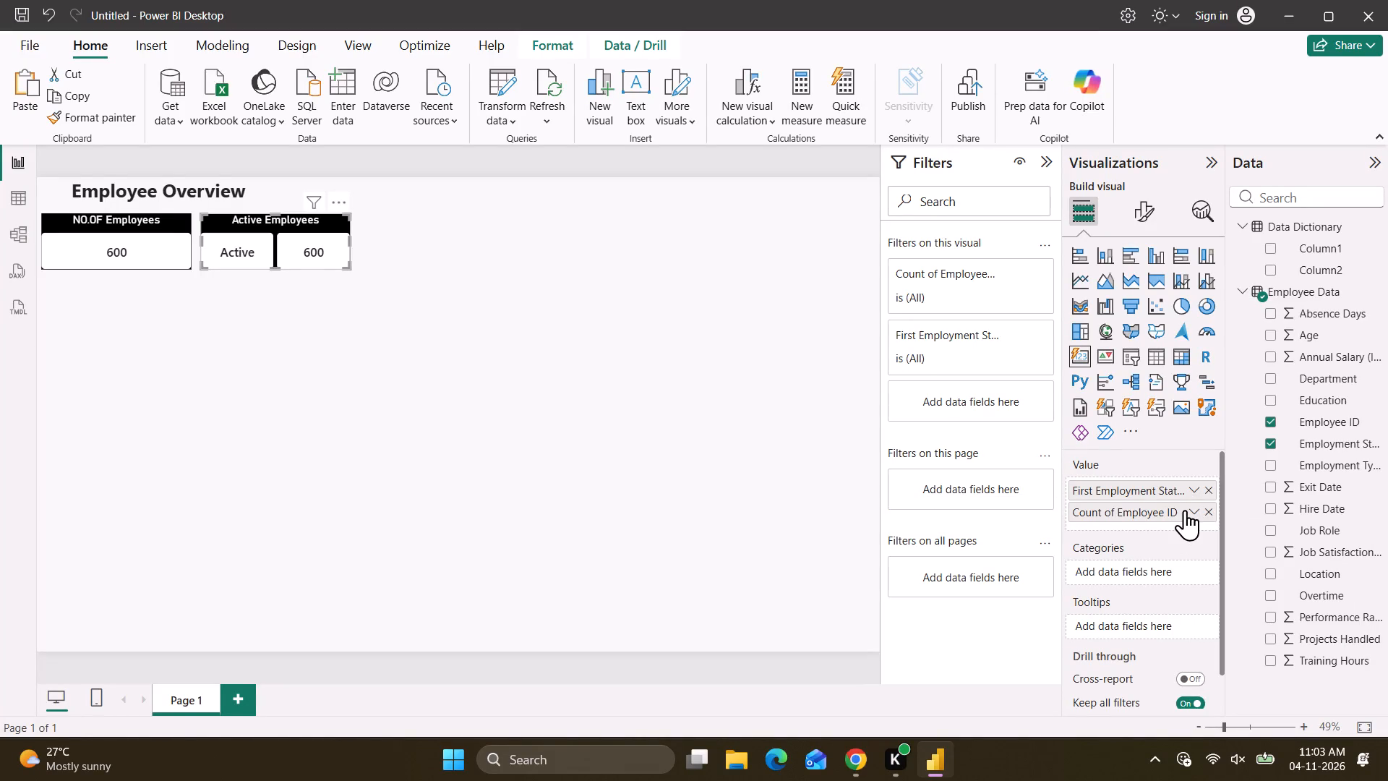
pyautogui.click(1186, 510)
pyautogui.click(1194, 510)
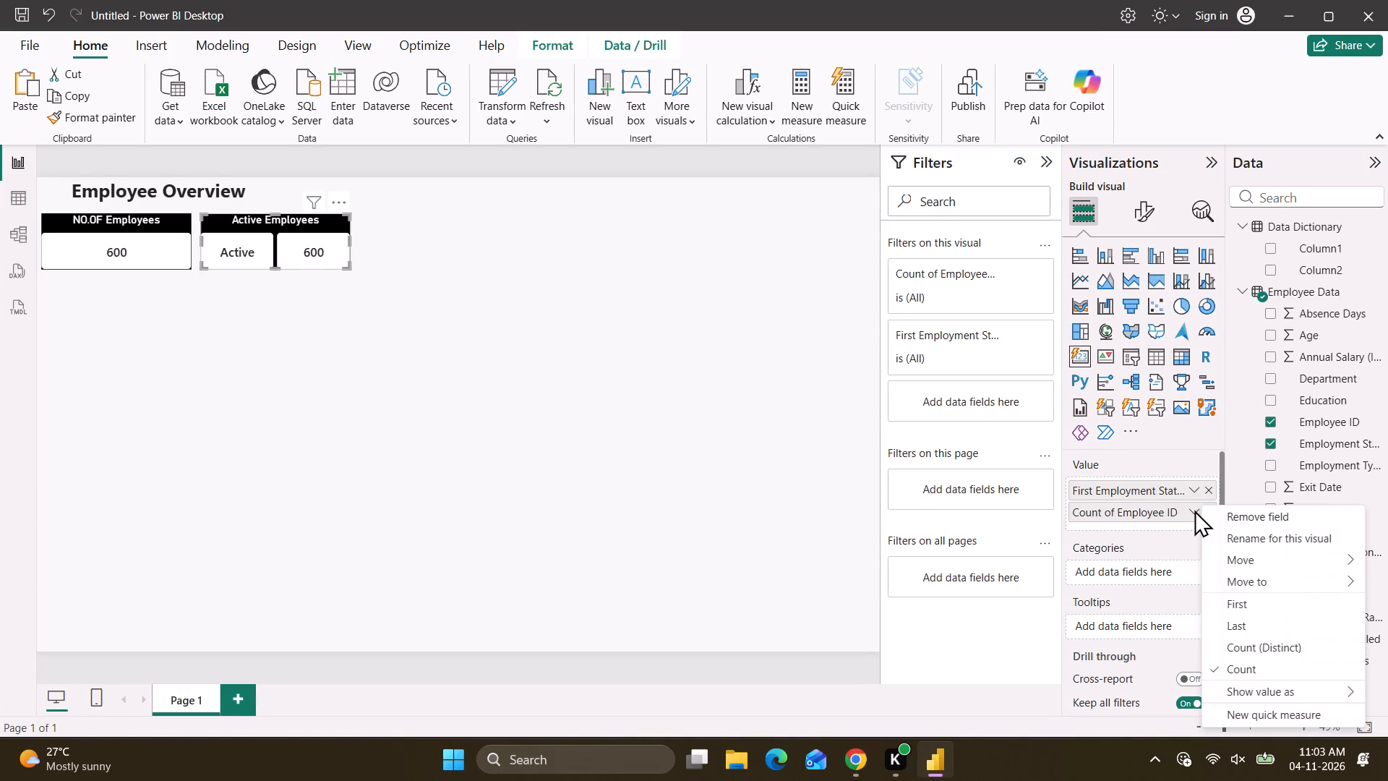
pyautogui.scroll(-2, 1262, 671)
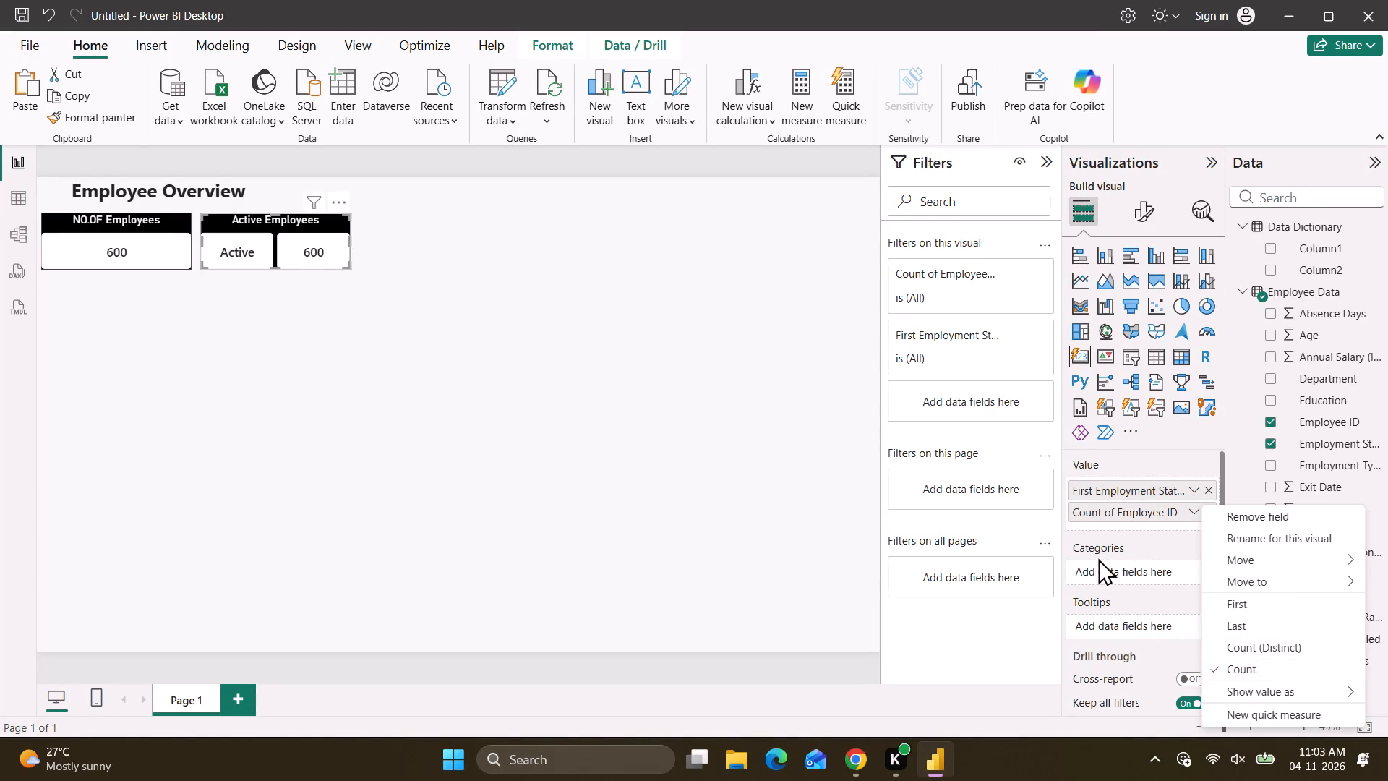
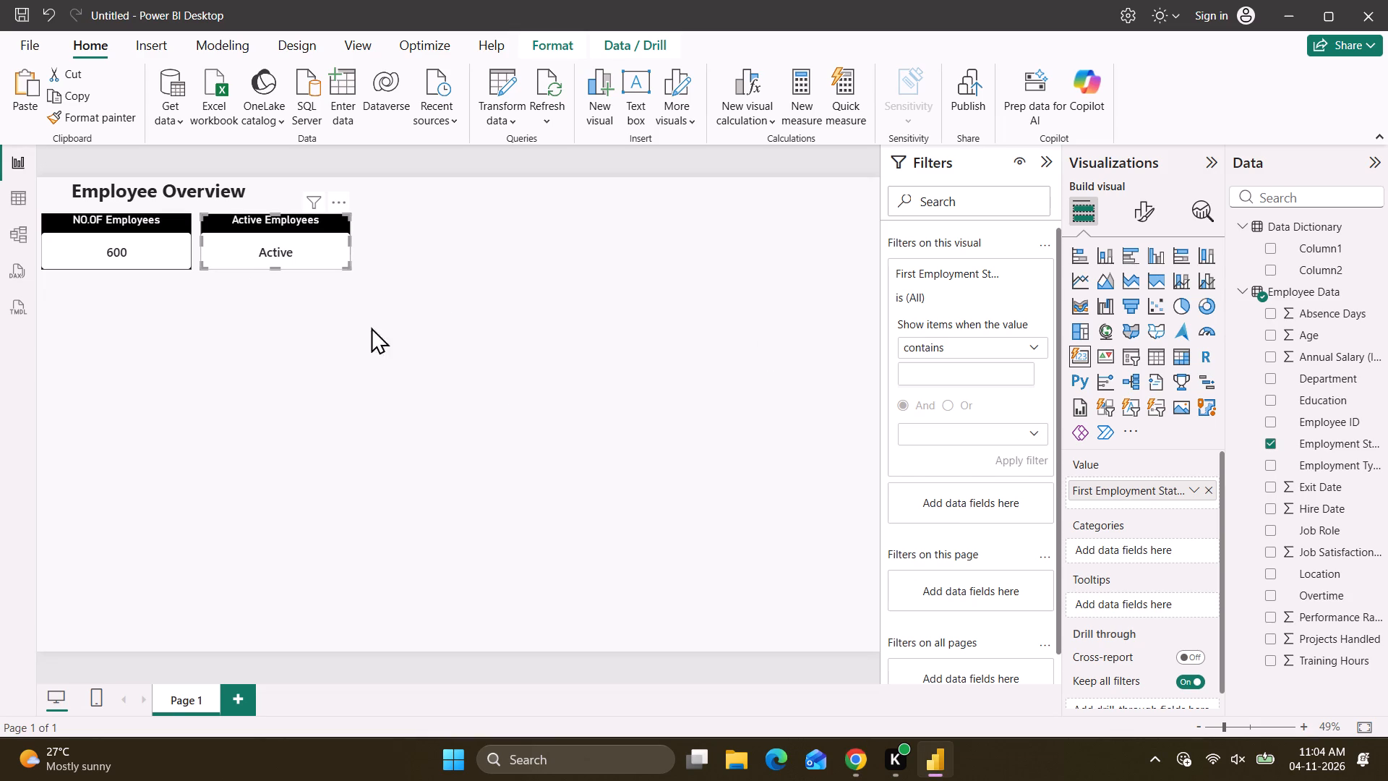
pyautogui.scroll(-2, 1311, 503)
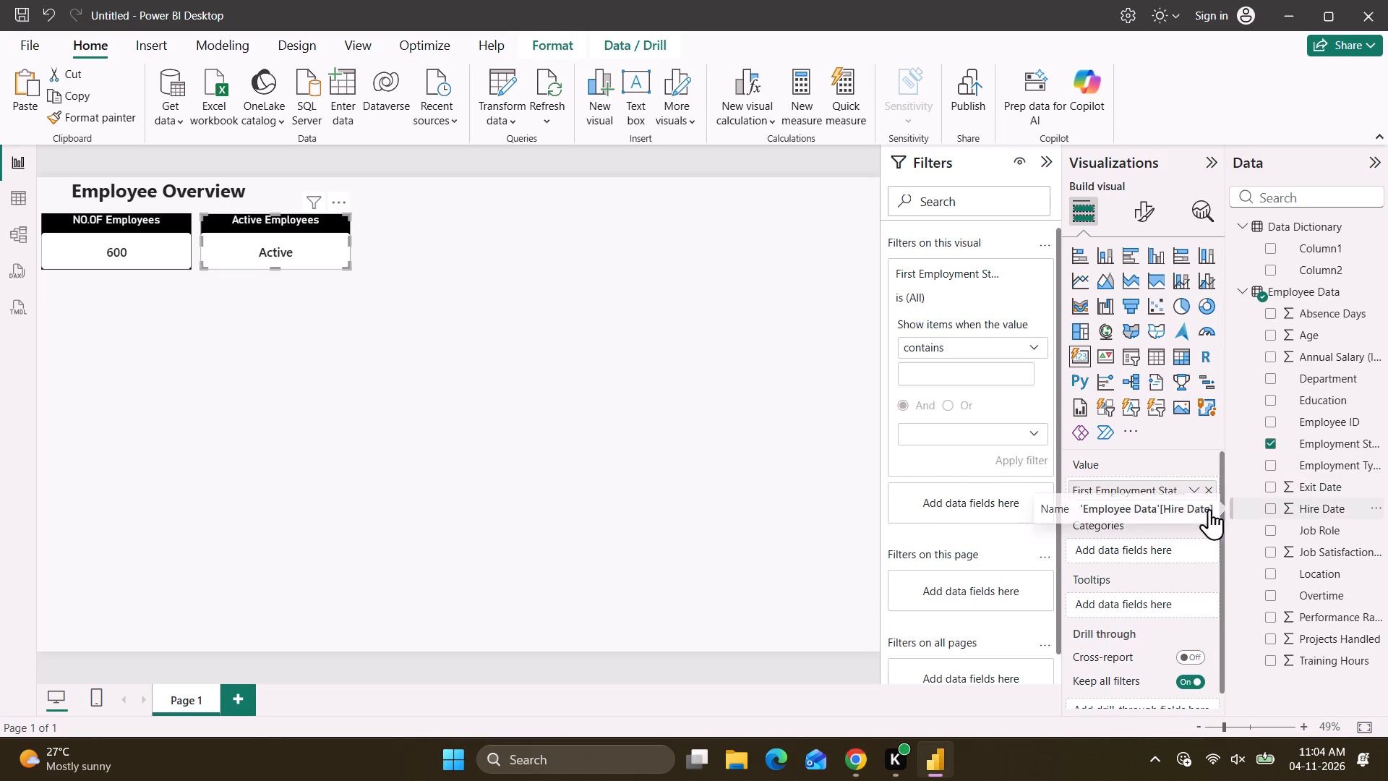
pyautogui.scroll(-1, 1311, 647)
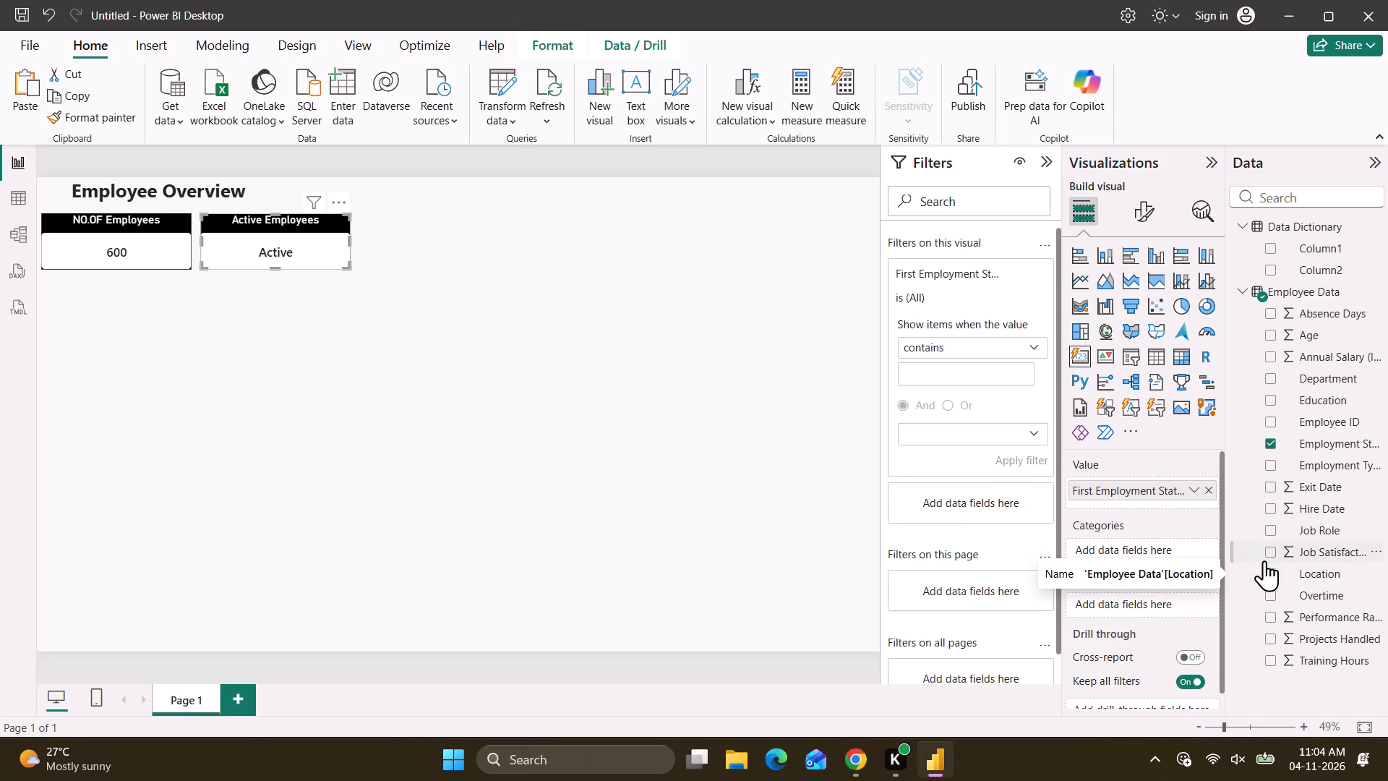
pyautogui.click(1275, 380)
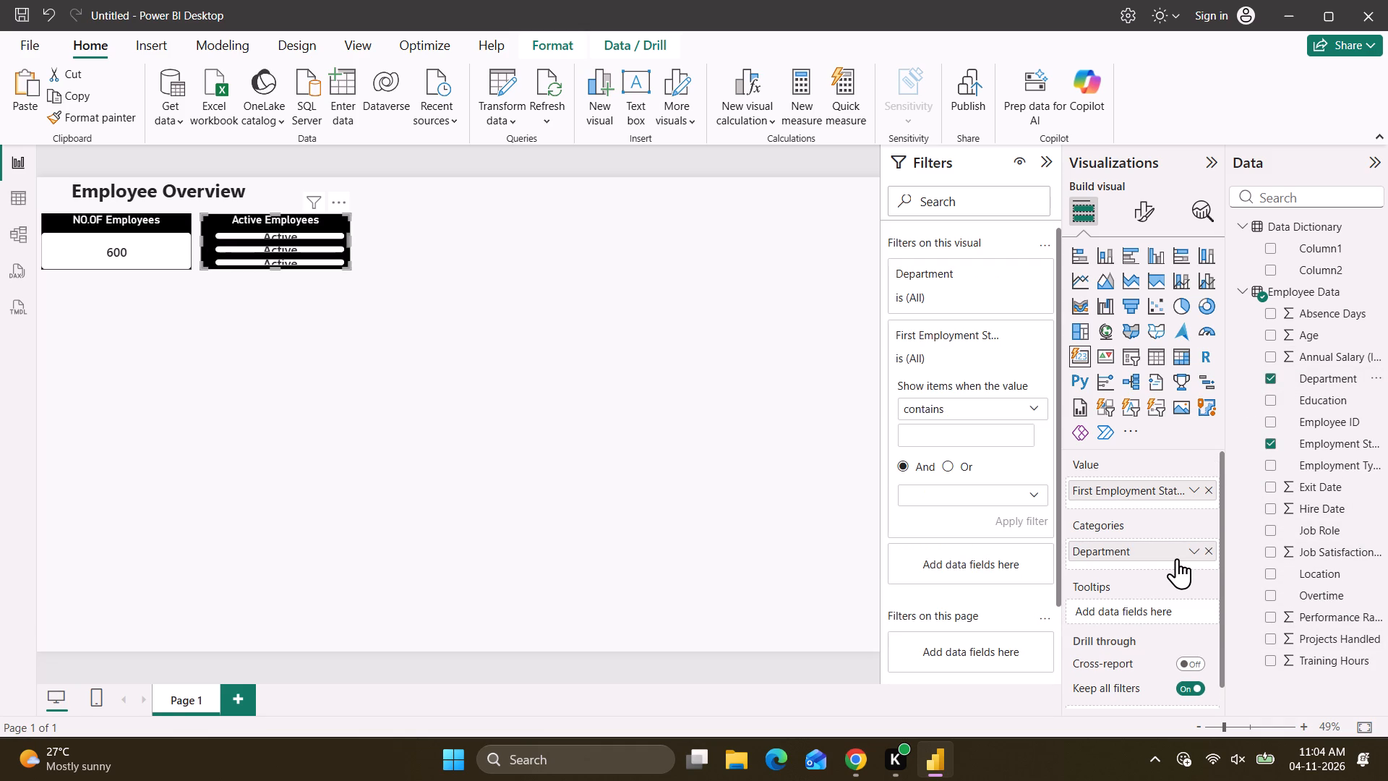
pyautogui.moveTo(1160, 557); pyautogui.dragTo(1152, 498)
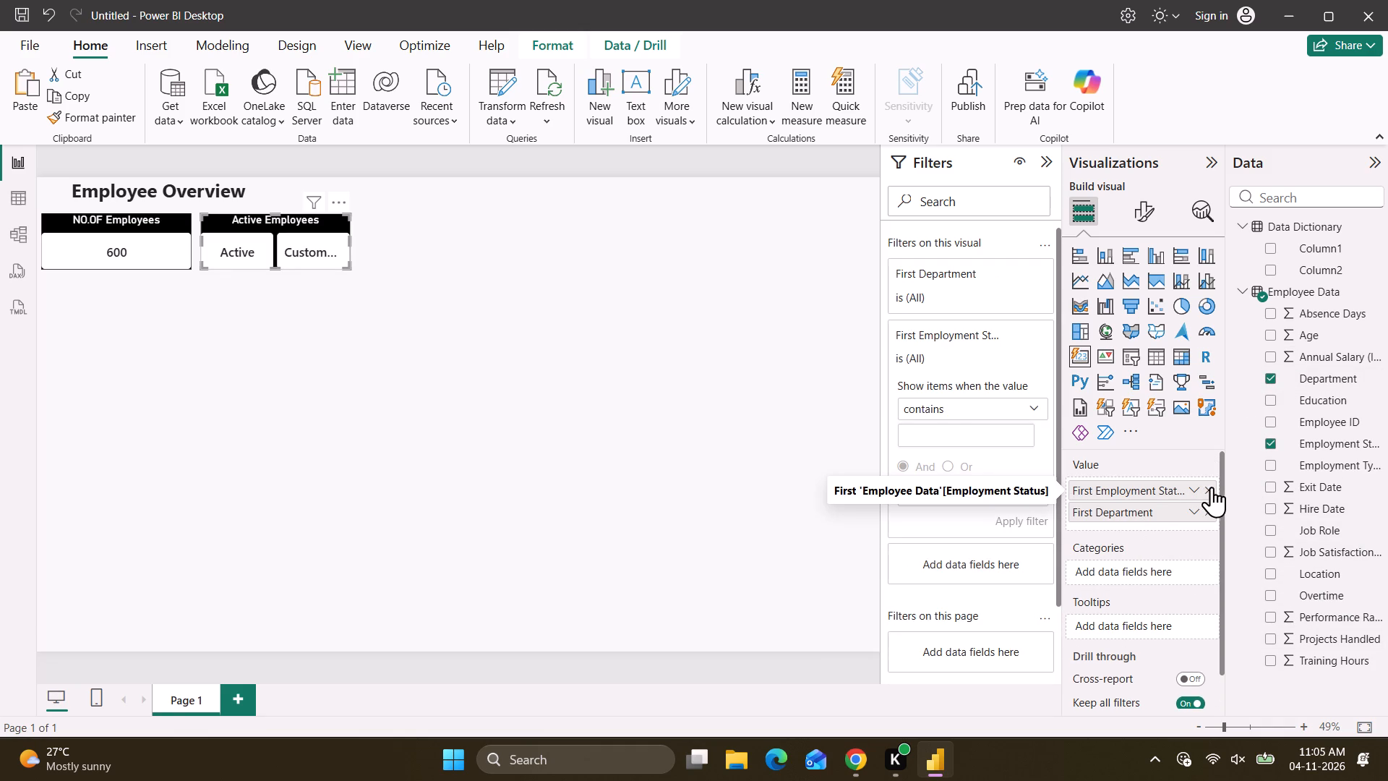
pyautogui.click(1214, 487)
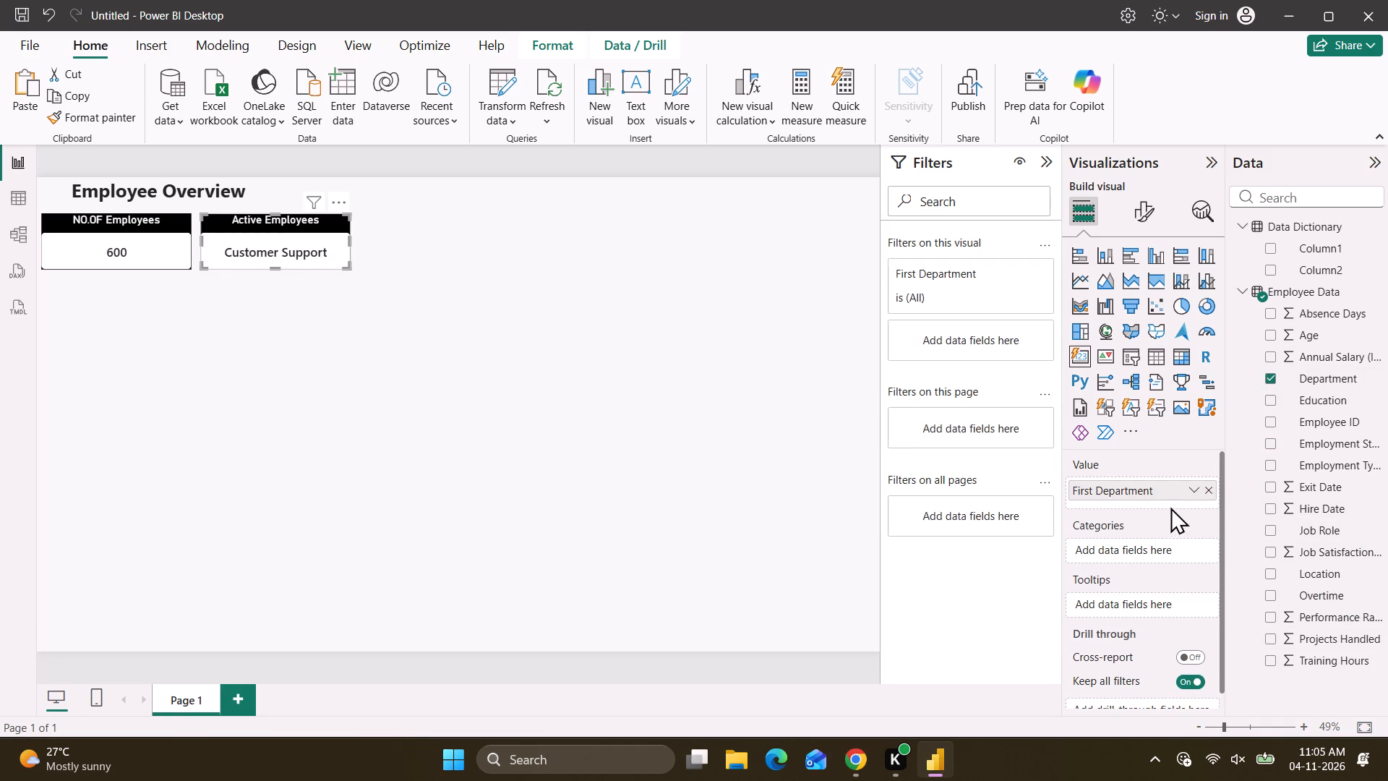
# Summarize the card's Department value by Count (Distinct).
pyautogui.click(1194, 492)
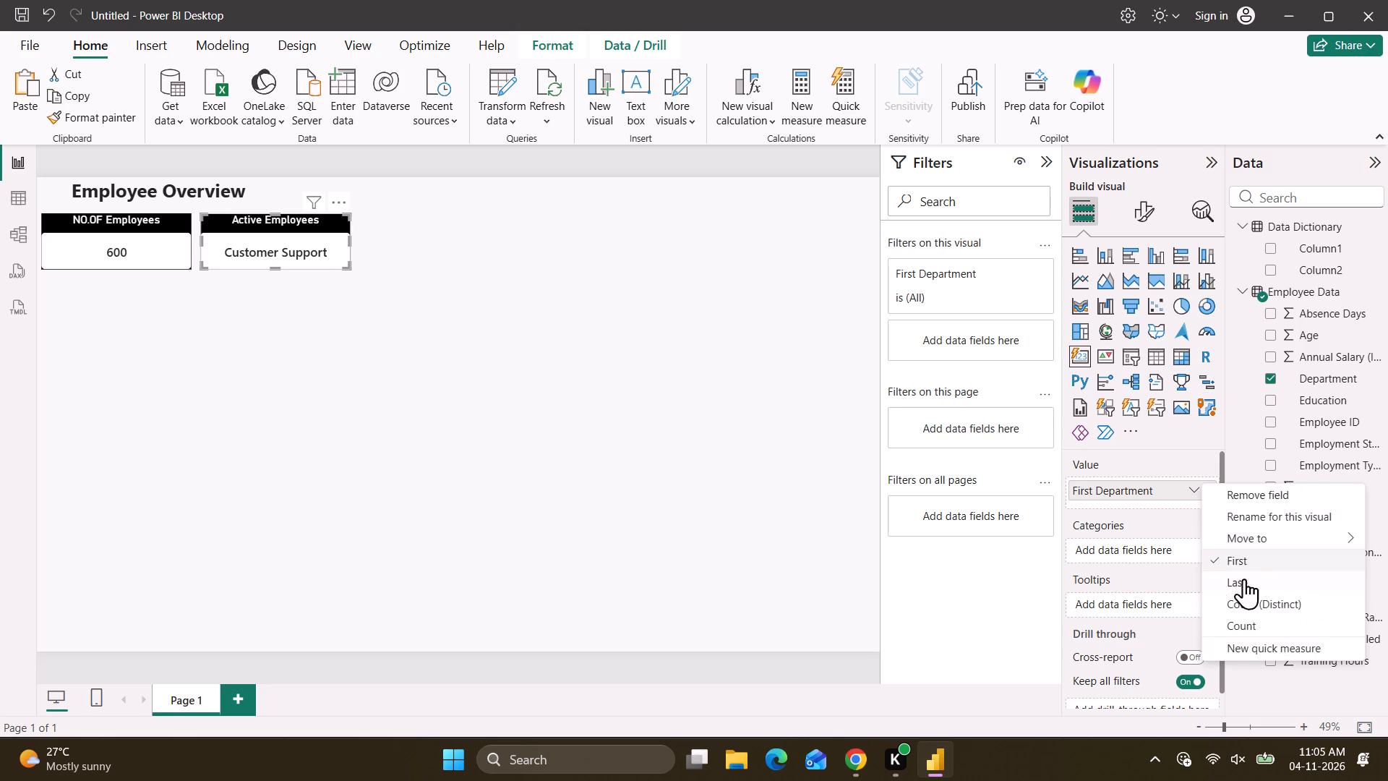
pyautogui.click(1272, 621)
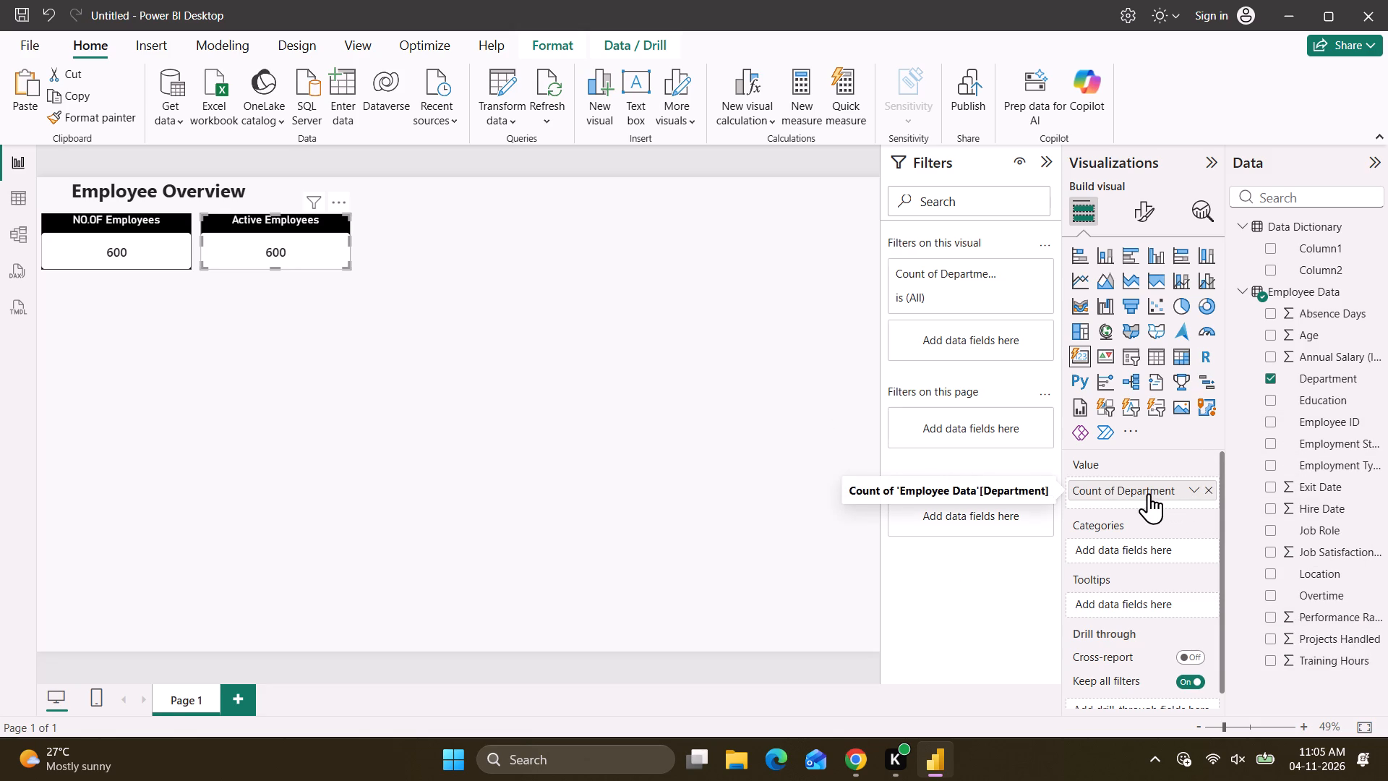
pyautogui.click(1170, 493)
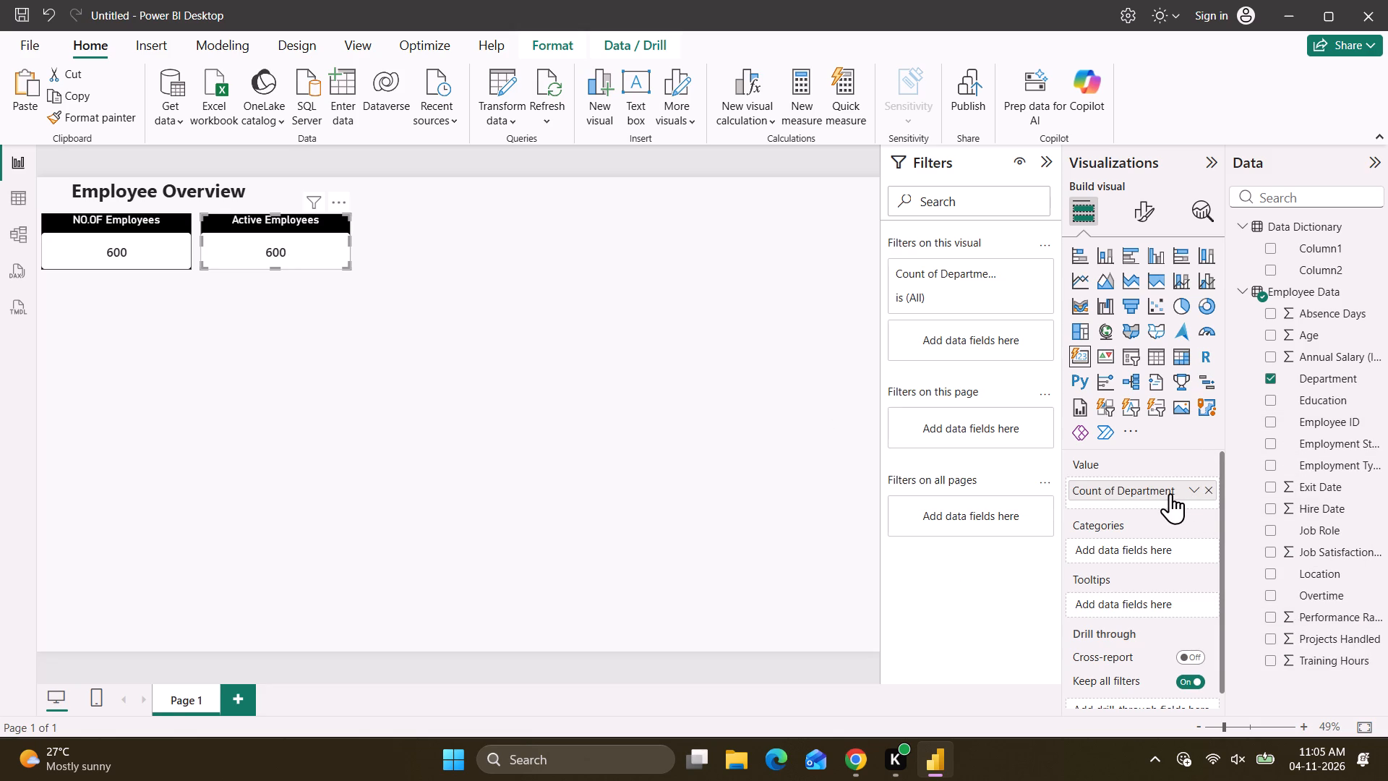
pyautogui.click(1197, 488)
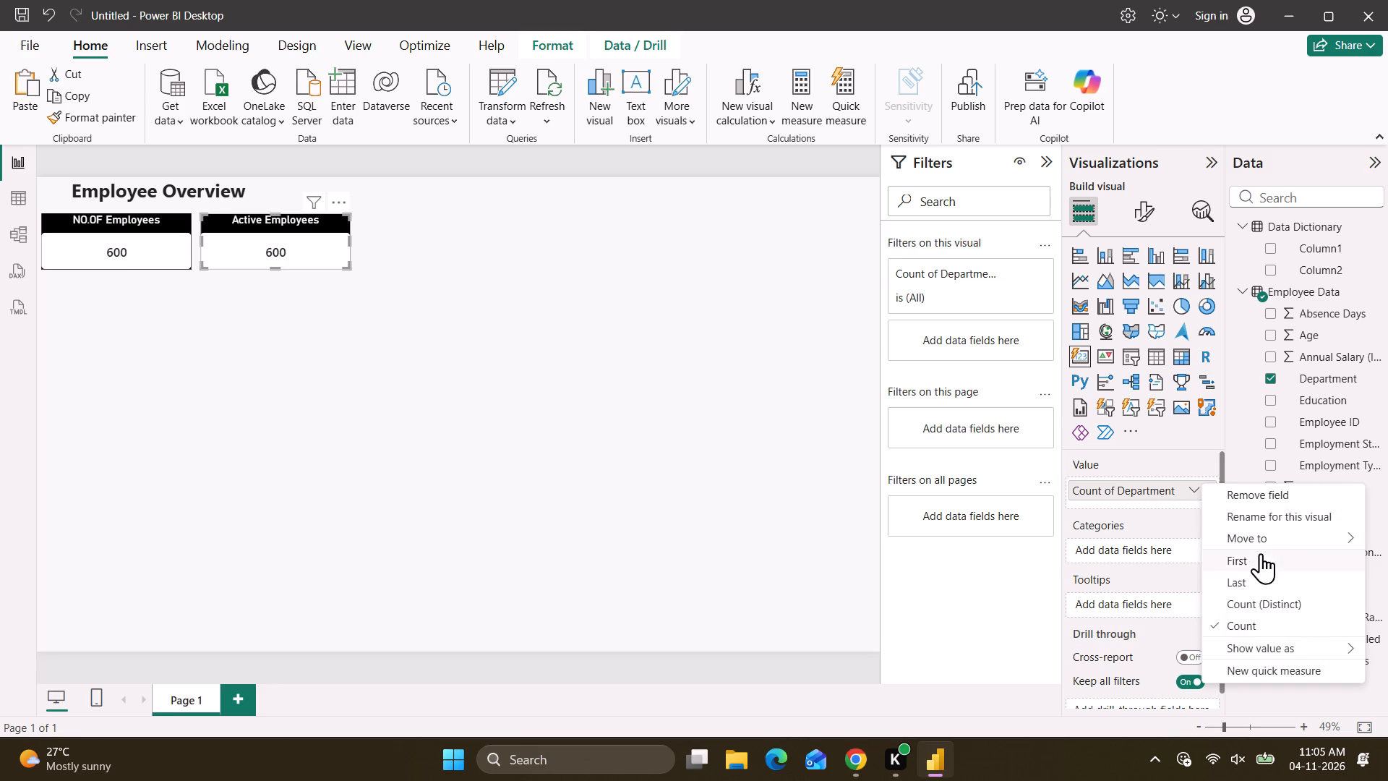
pyautogui.click(1269, 599)
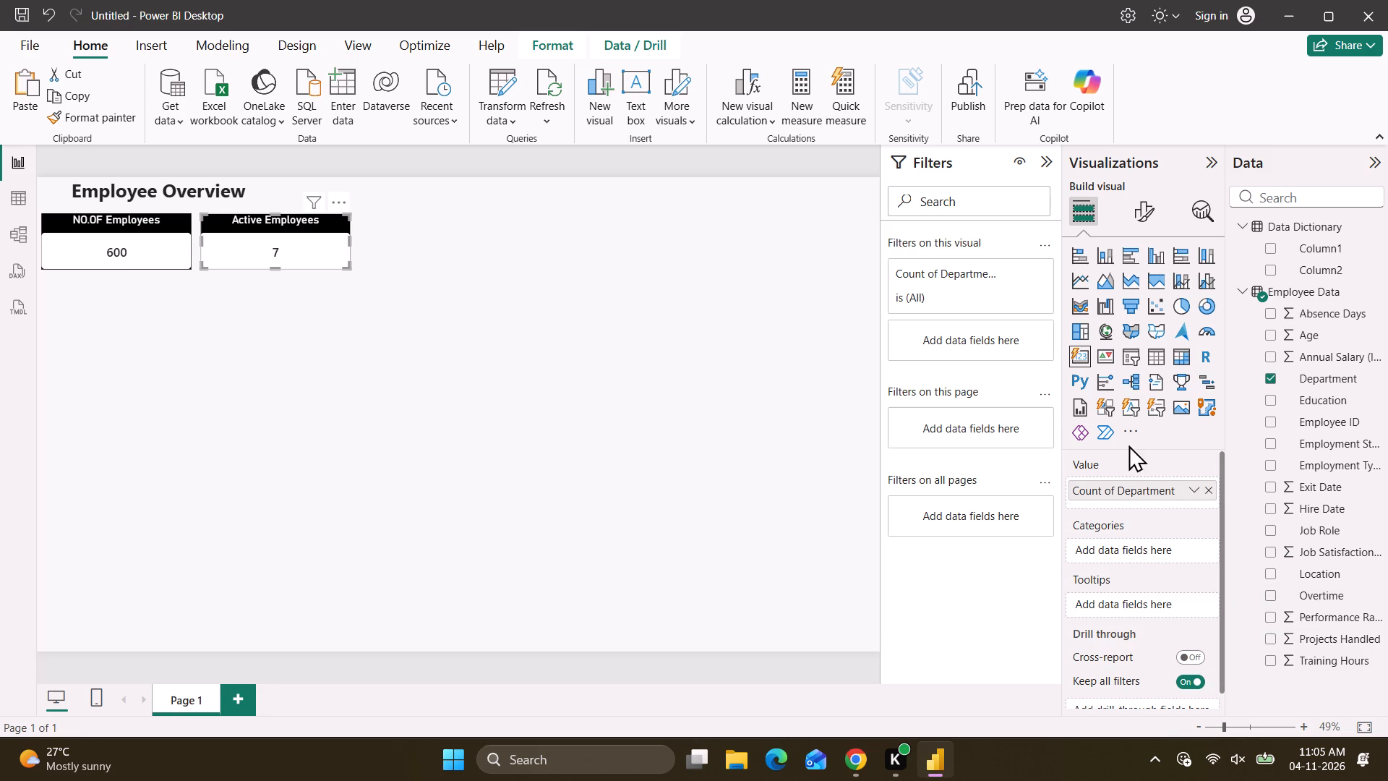
# Change the Active Employees card's title text to Departments.
pyautogui.click(1144, 222)
pyautogui.click(1145, 293)
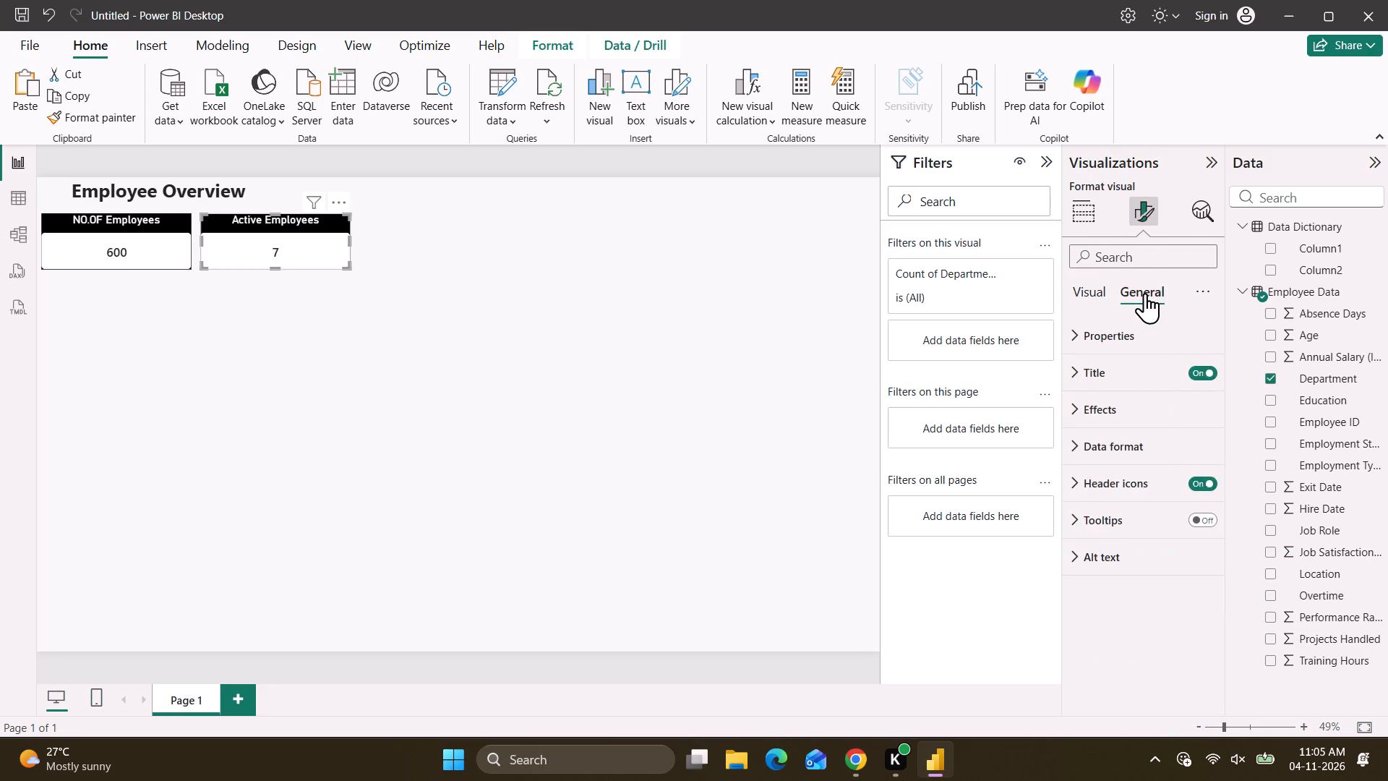
pyautogui.hotkey('alt', 'Tab')
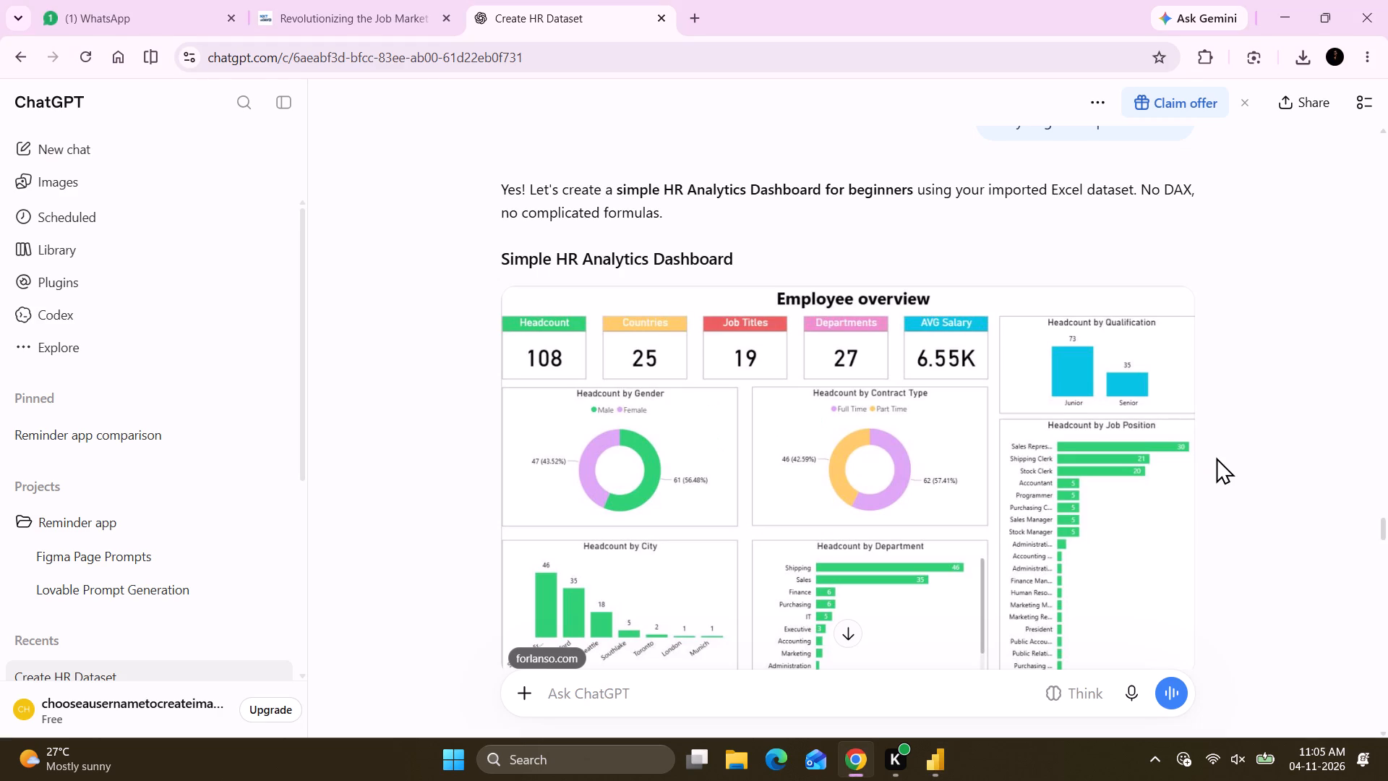
pyautogui.hotkey('alt', 'Tab')
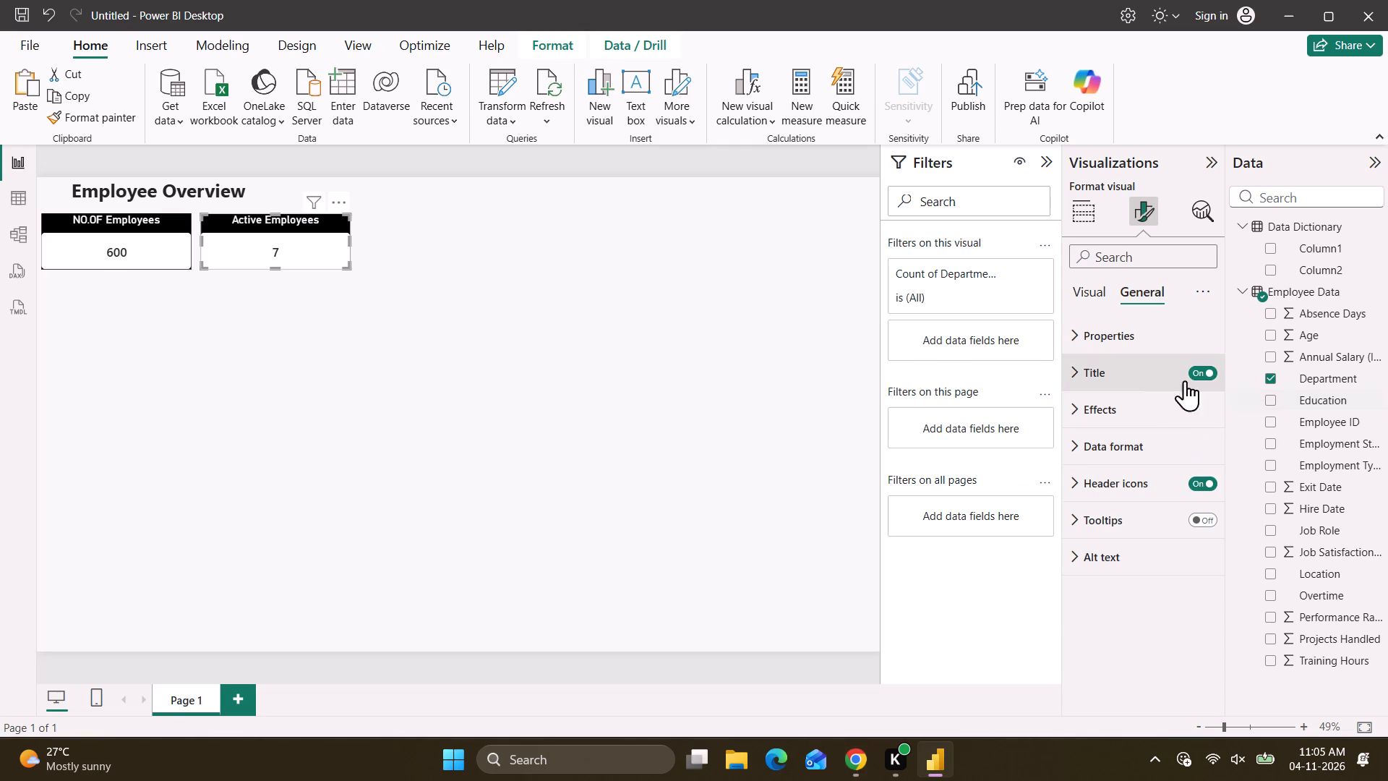
pyautogui.click(1161, 377)
pyautogui.click(1149, 462)
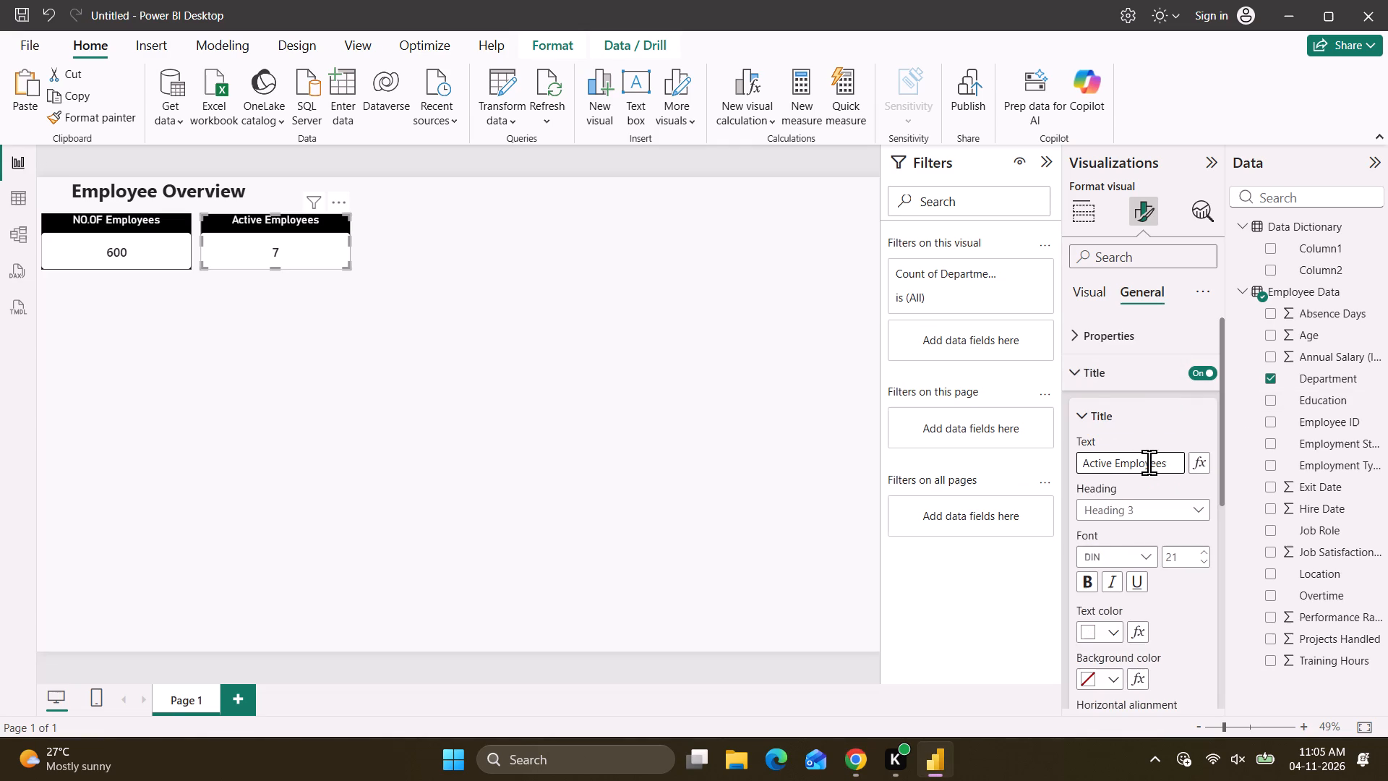
pyautogui.hotkey('ctrl', 'a')
pyautogui.press('BackSpace')
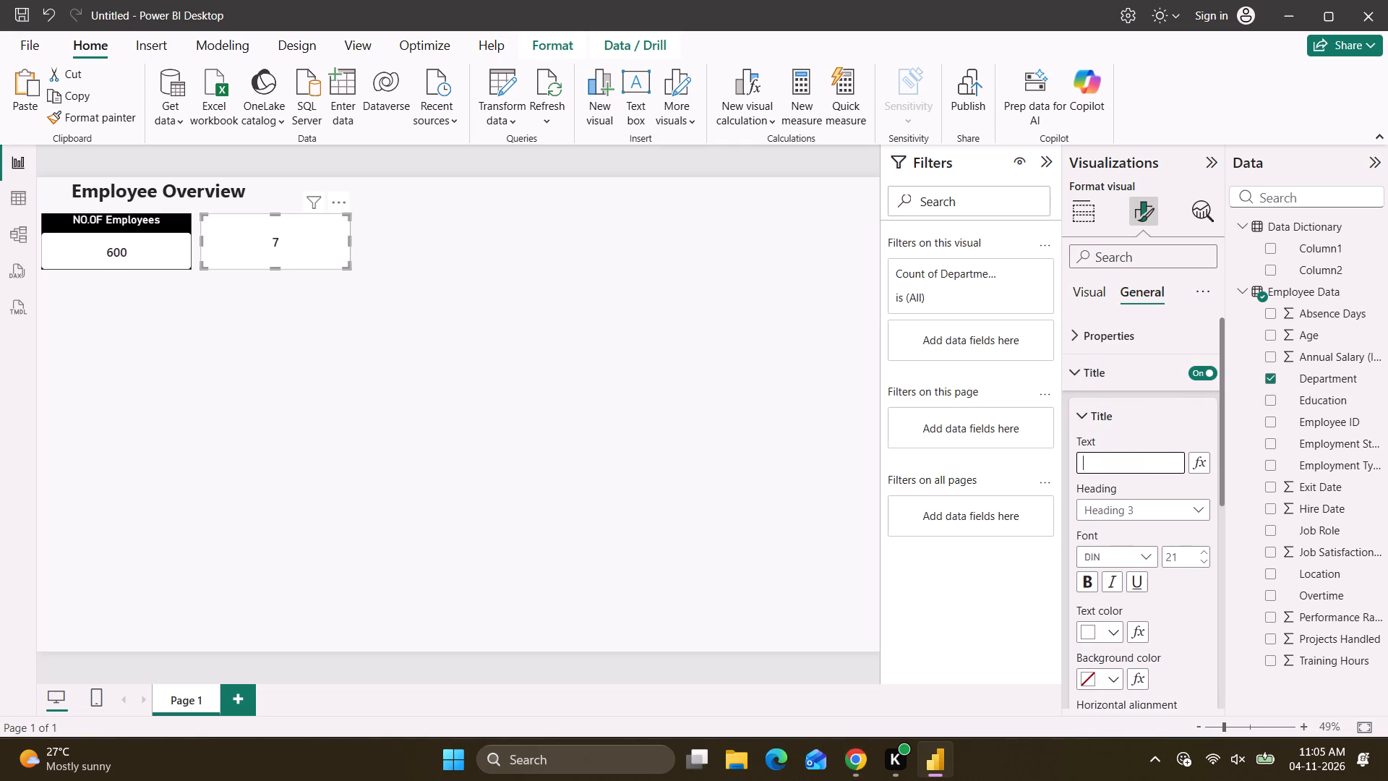
pyautogui.hotkey('shift', 'd')
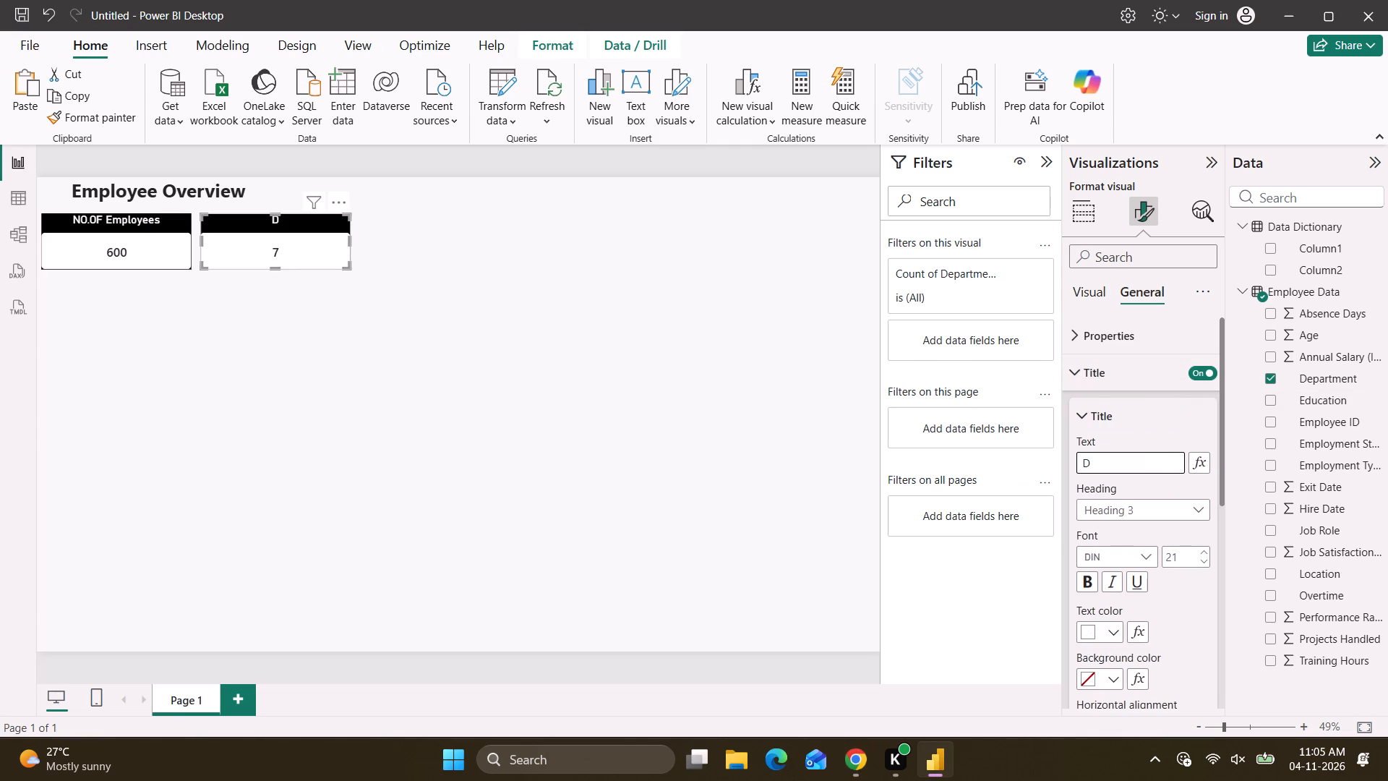
pyautogui.write('ep')
pyautogui.press('a')
pyautogui.write('rt')
pyautogui.write('ment')
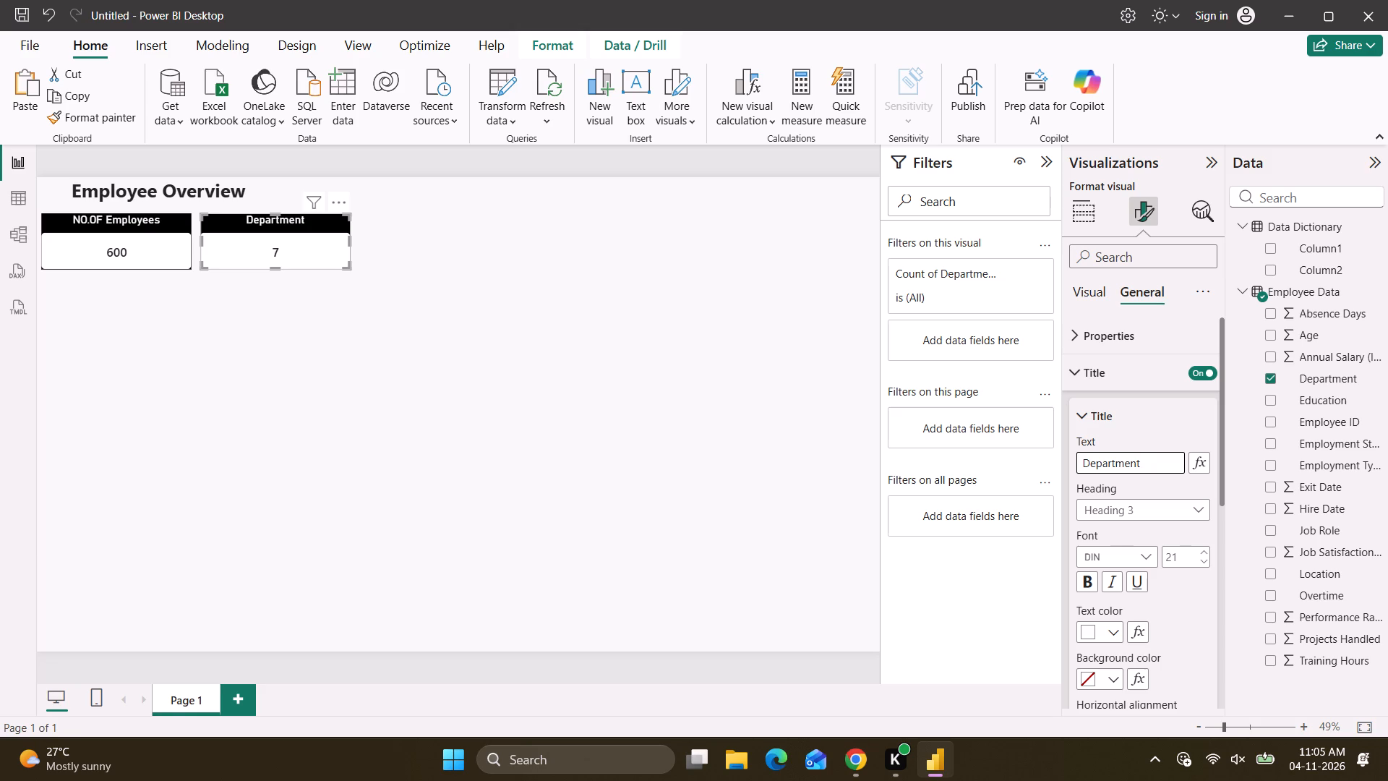
pyautogui.press('s')
pyautogui.click(600, 448)
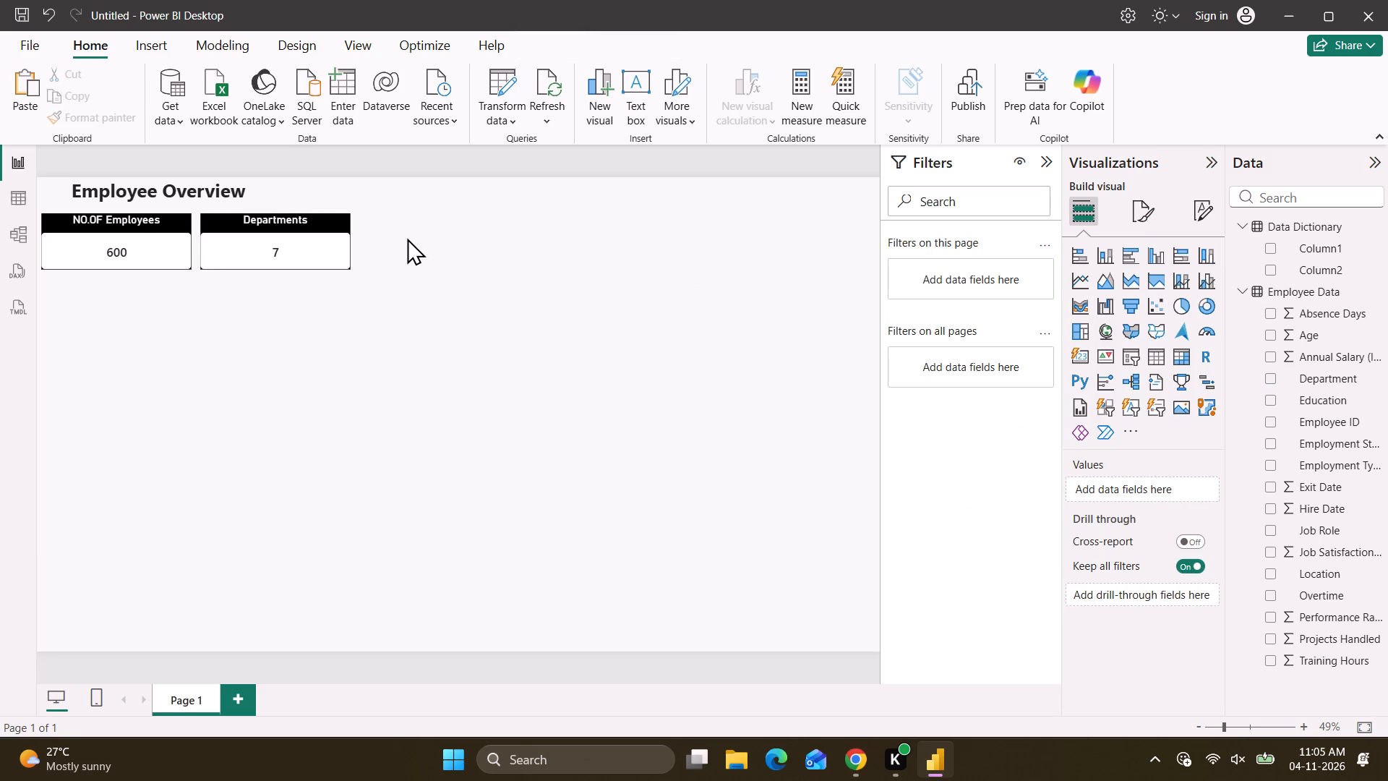
# Duplicate the Departments card and place the copy just after it, aligned in the same row of cards.
pyautogui.click(407, 238)
pyautogui.click(299, 240)
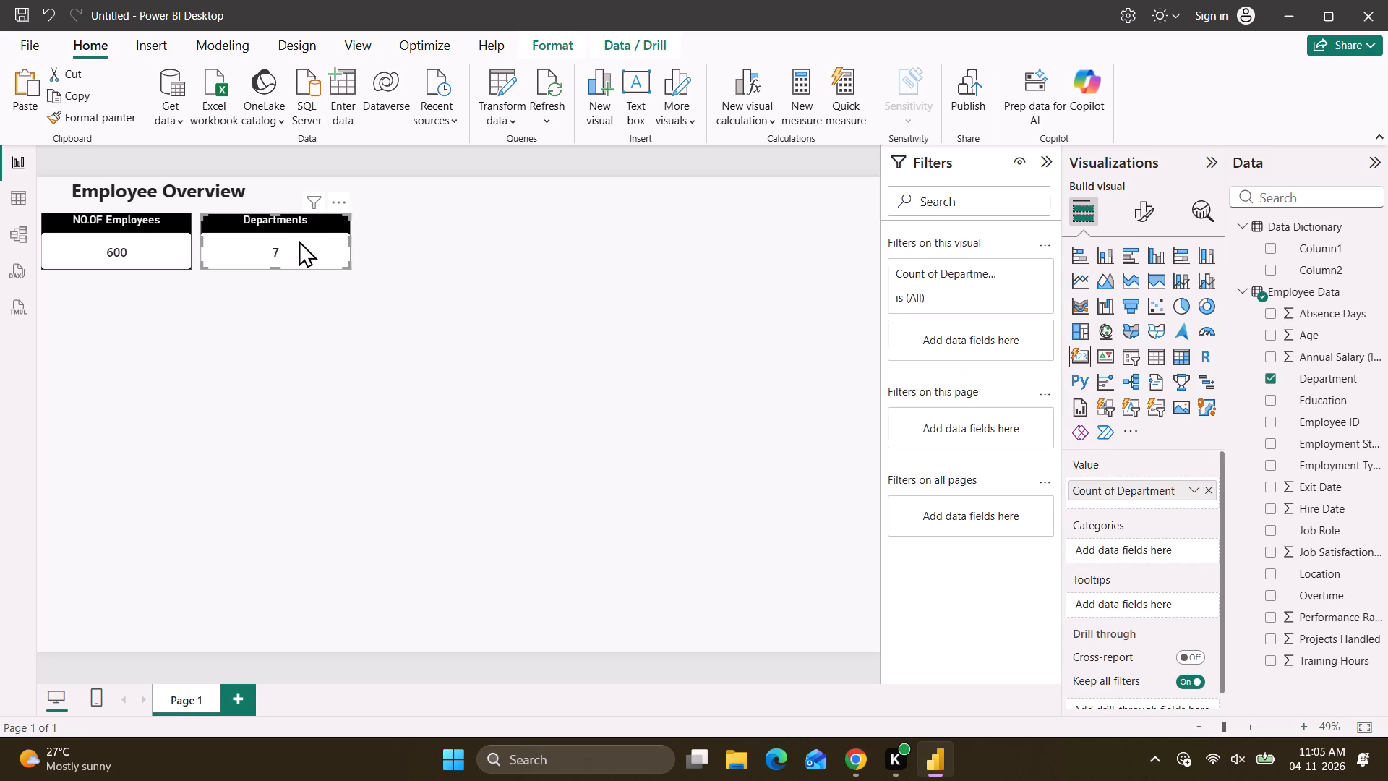
pyautogui.hotkey('ctrl', 'c')
pyautogui.hotkey('ctrl', 'v')
pyautogui.moveTo(306, 243); pyautogui.dragTo(400, 252)
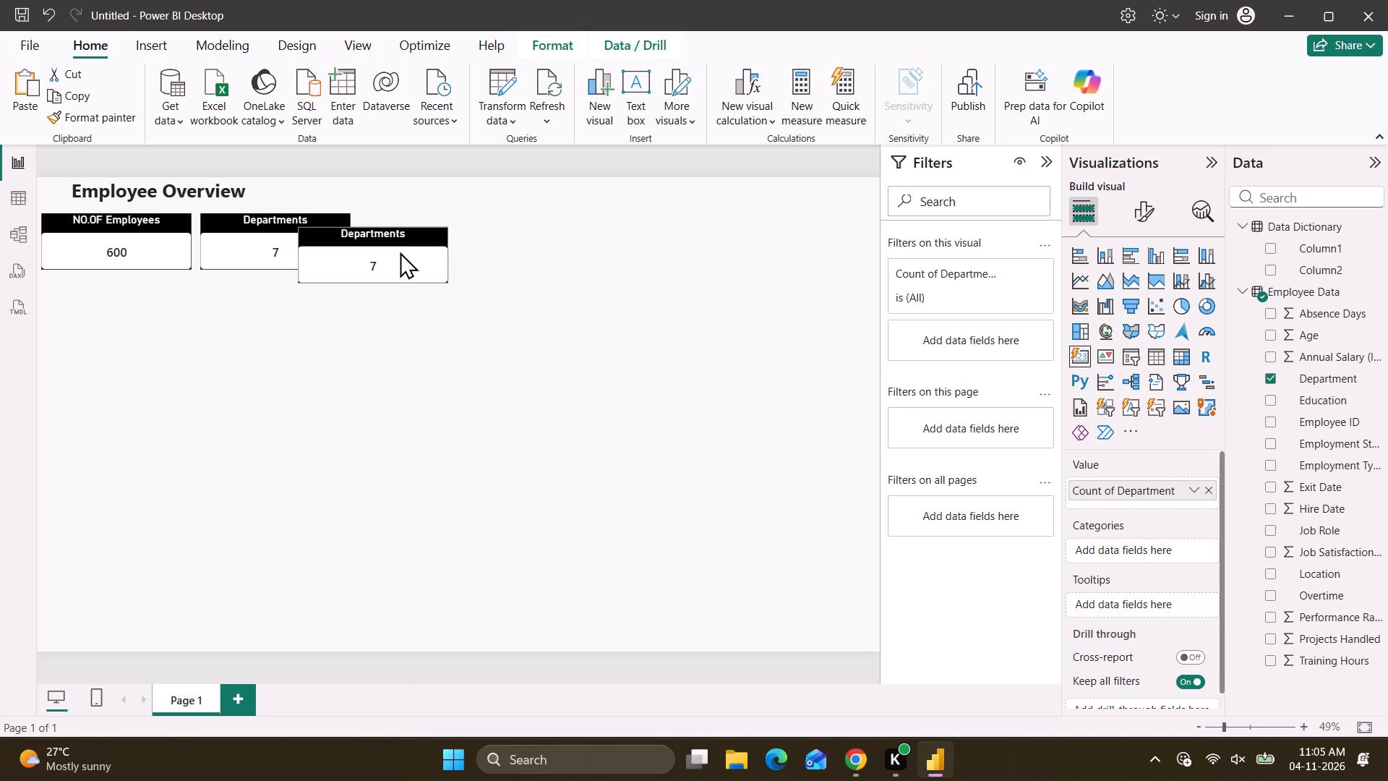
pyautogui.moveTo(400, 252); pyautogui.dragTo(466, 243)
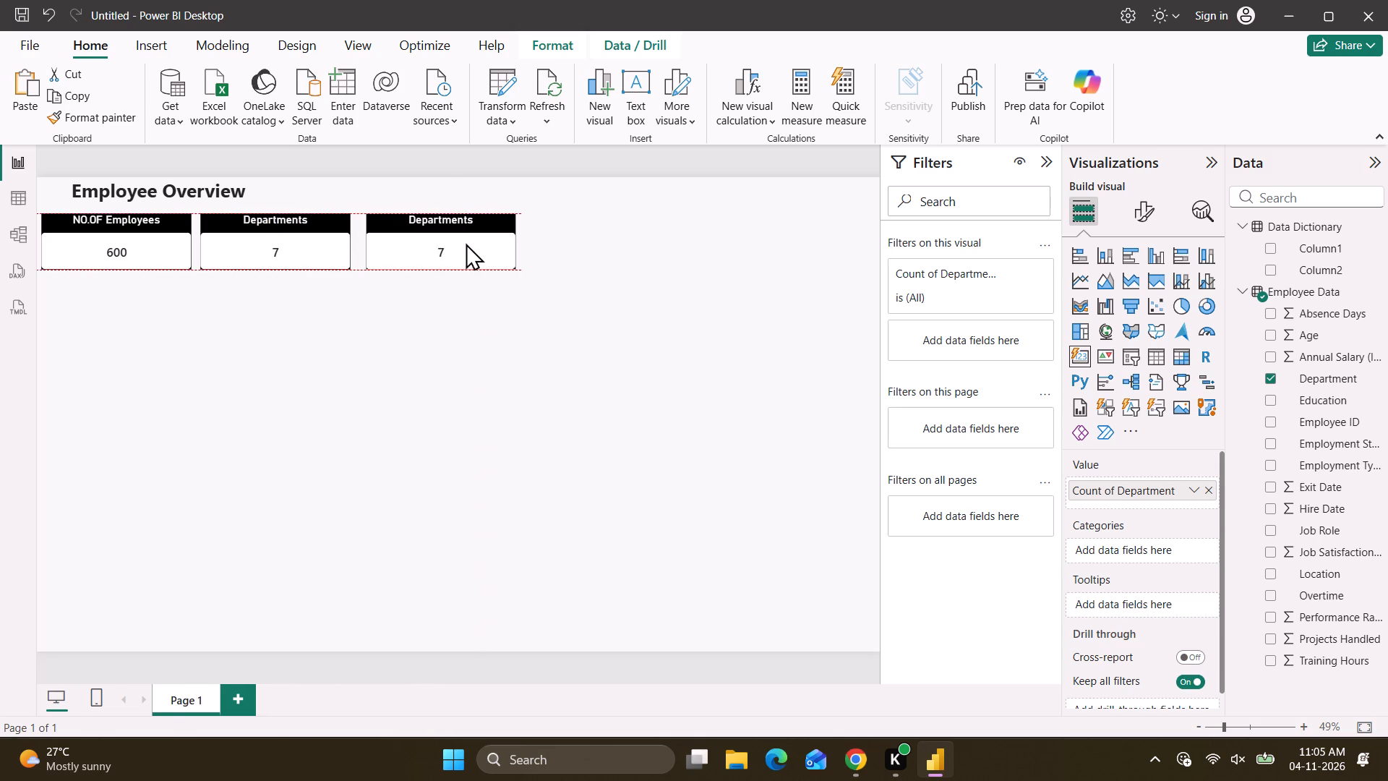
pyautogui.moveTo(466, 243); pyautogui.dragTo(458, 243)
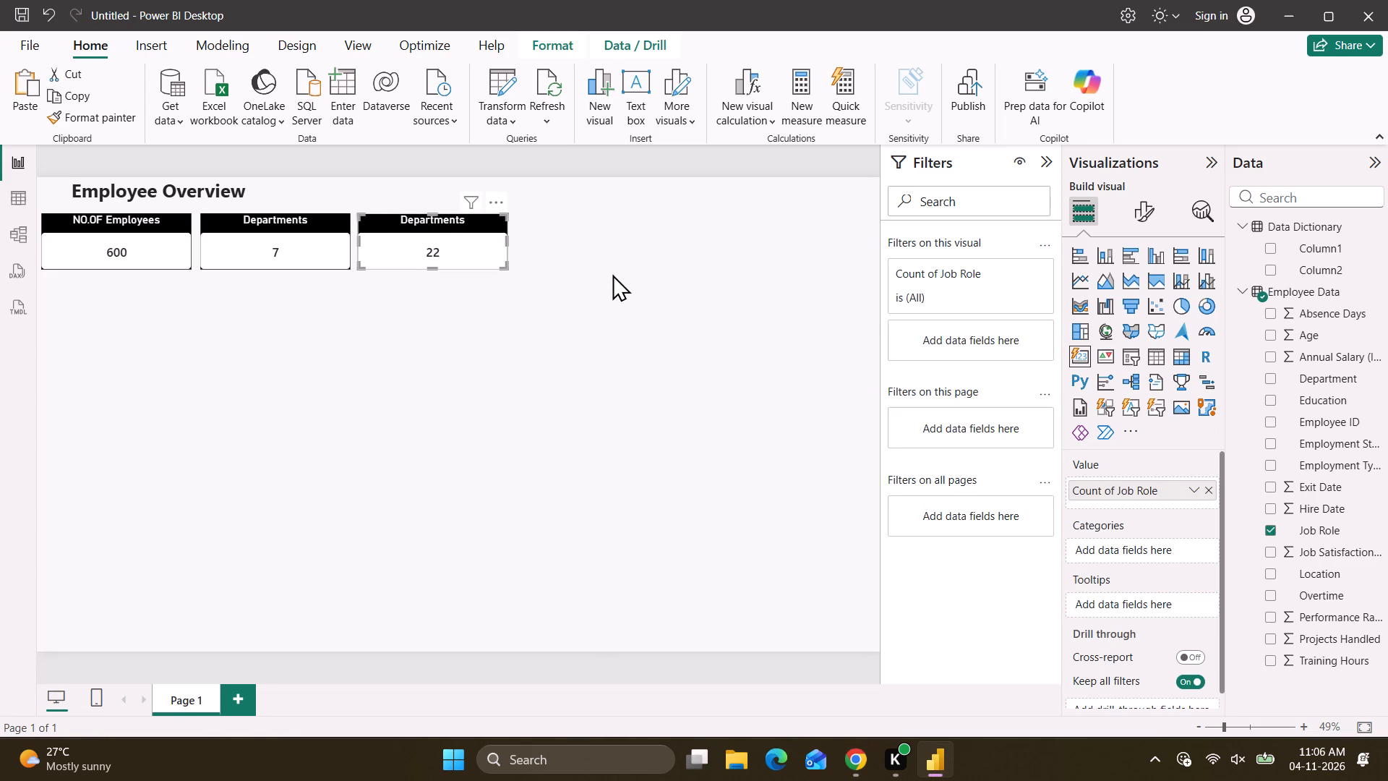
pyautogui.click(604, 256)
pyautogui.hotkey('ctrl', 'v')
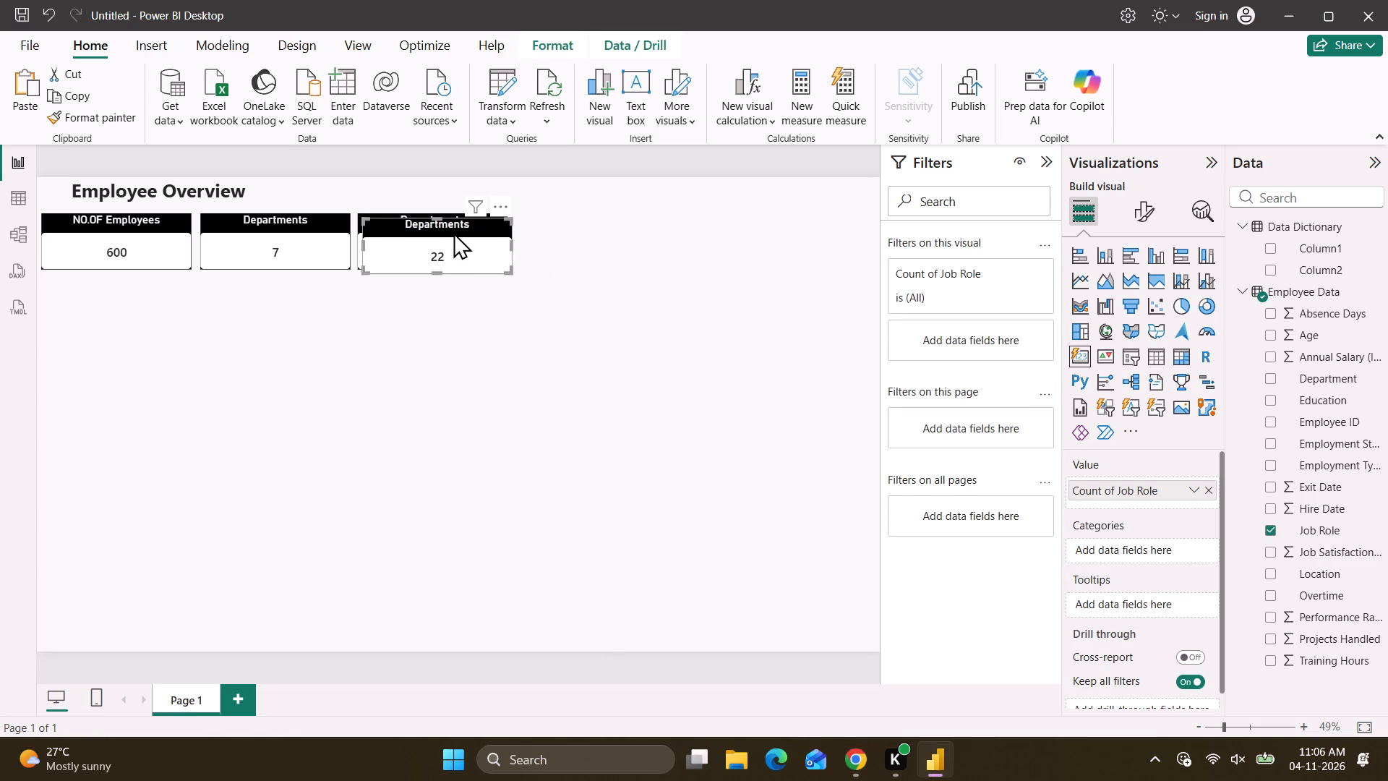
pyautogui.moveTo(453, 231); pyautogui.dragTo(609, 227)
# Change the third card's title text to "Job Roles".
pyautogui.click(455, 225)
pyautogui.click(1159, 209)
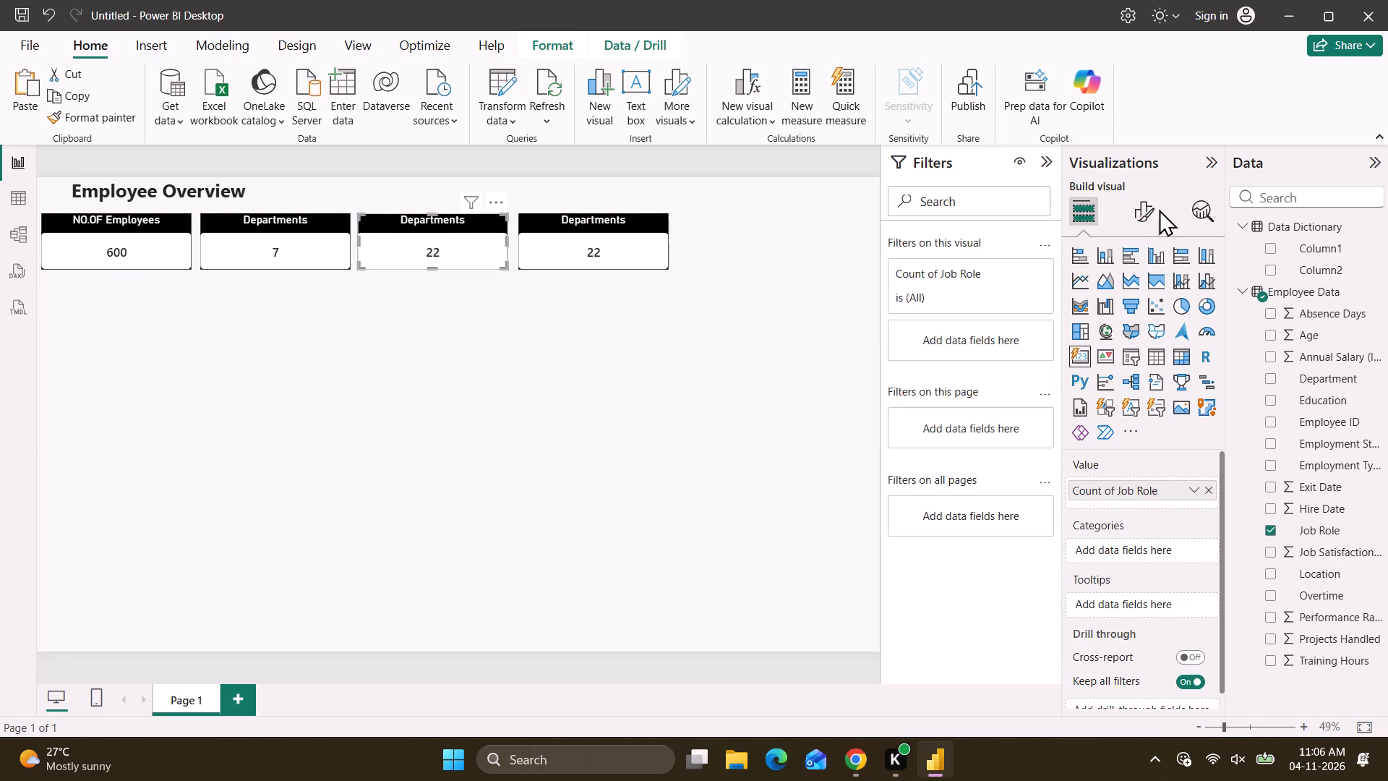
pyautogui.click(1141, 211)
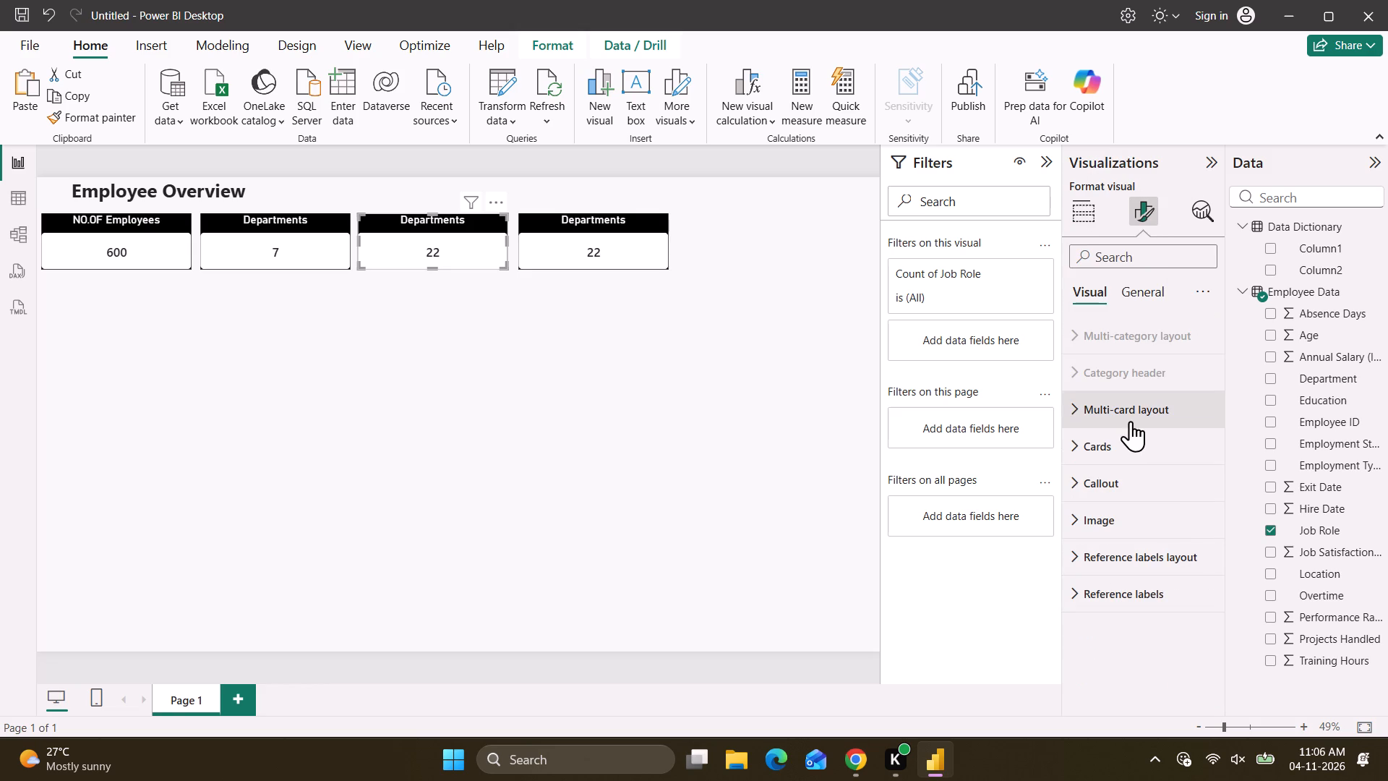
pyautogui.click(1143, 290)
pyautogui.click(1122, 362)
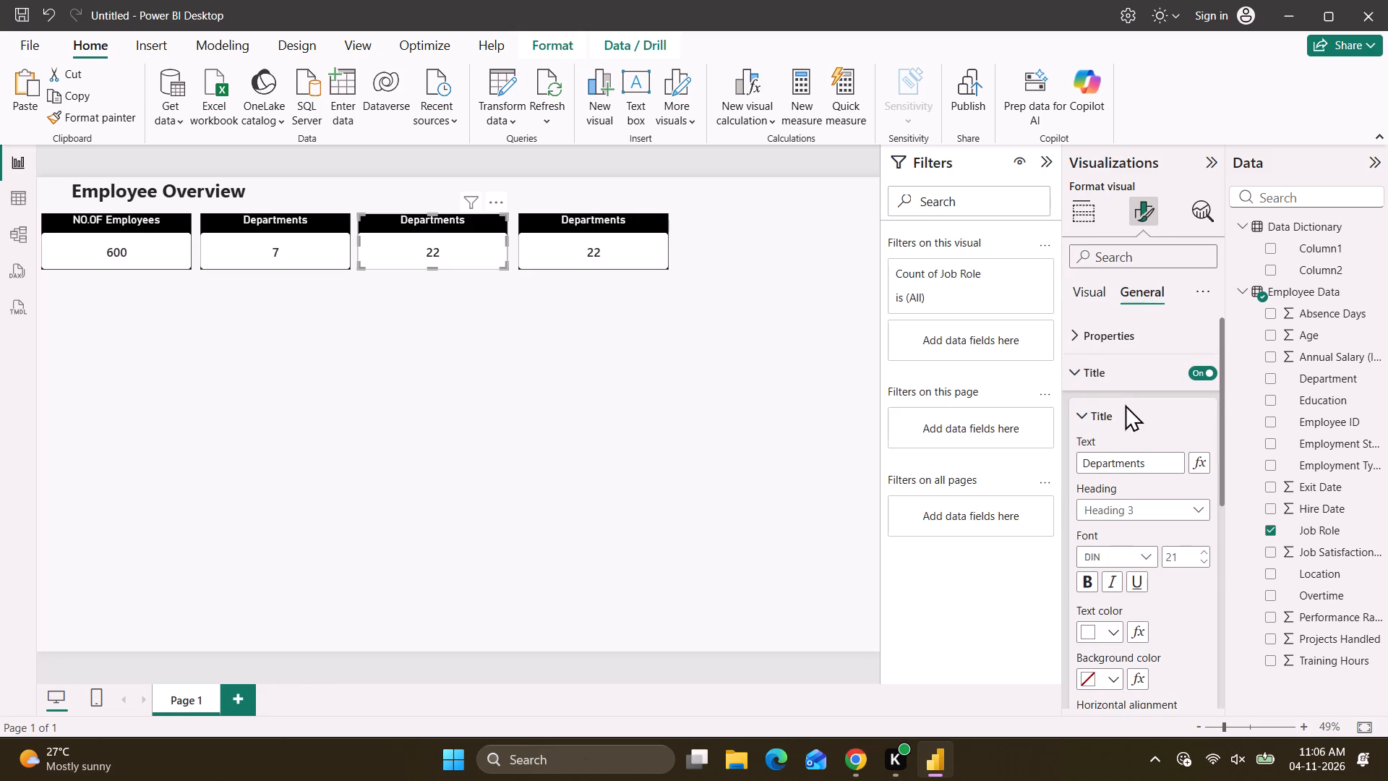
pyautogui.click(1123, 464)
pyautogui.hotkey('ctrl', 'a')
pyautogui.hotkey('ctrl', 'BackSpace')
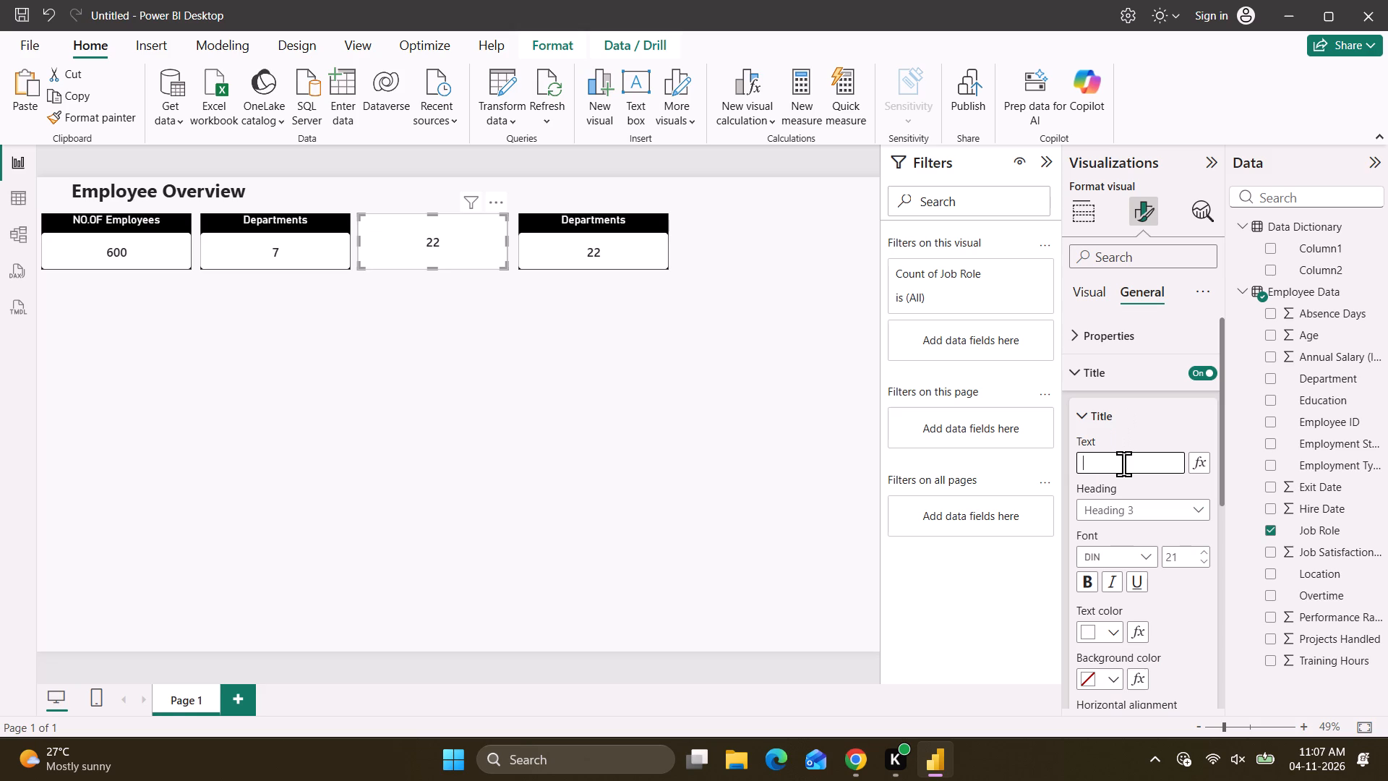
pyautogui.hotkey('shift', 'j')
pyautogui.write('ob Roles')
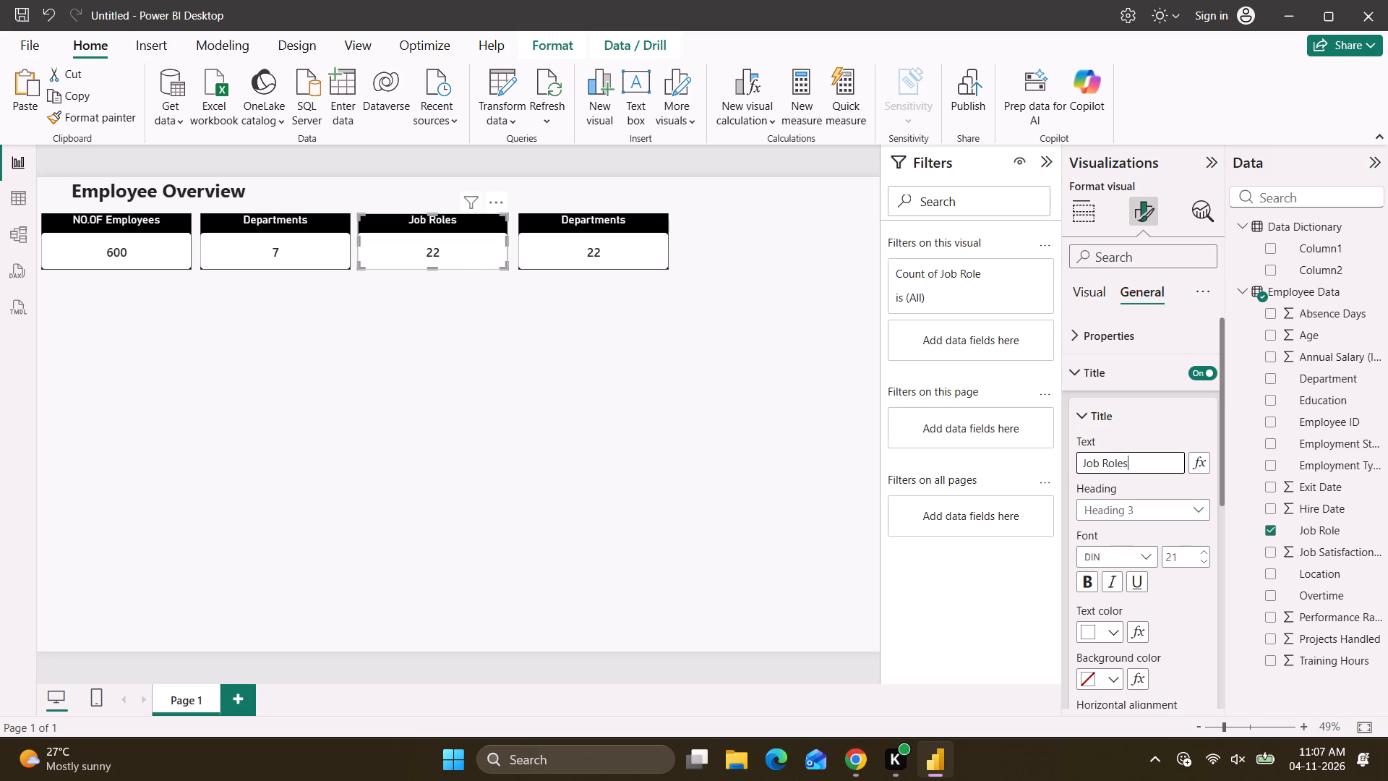
pyautogui.click(470, 370)
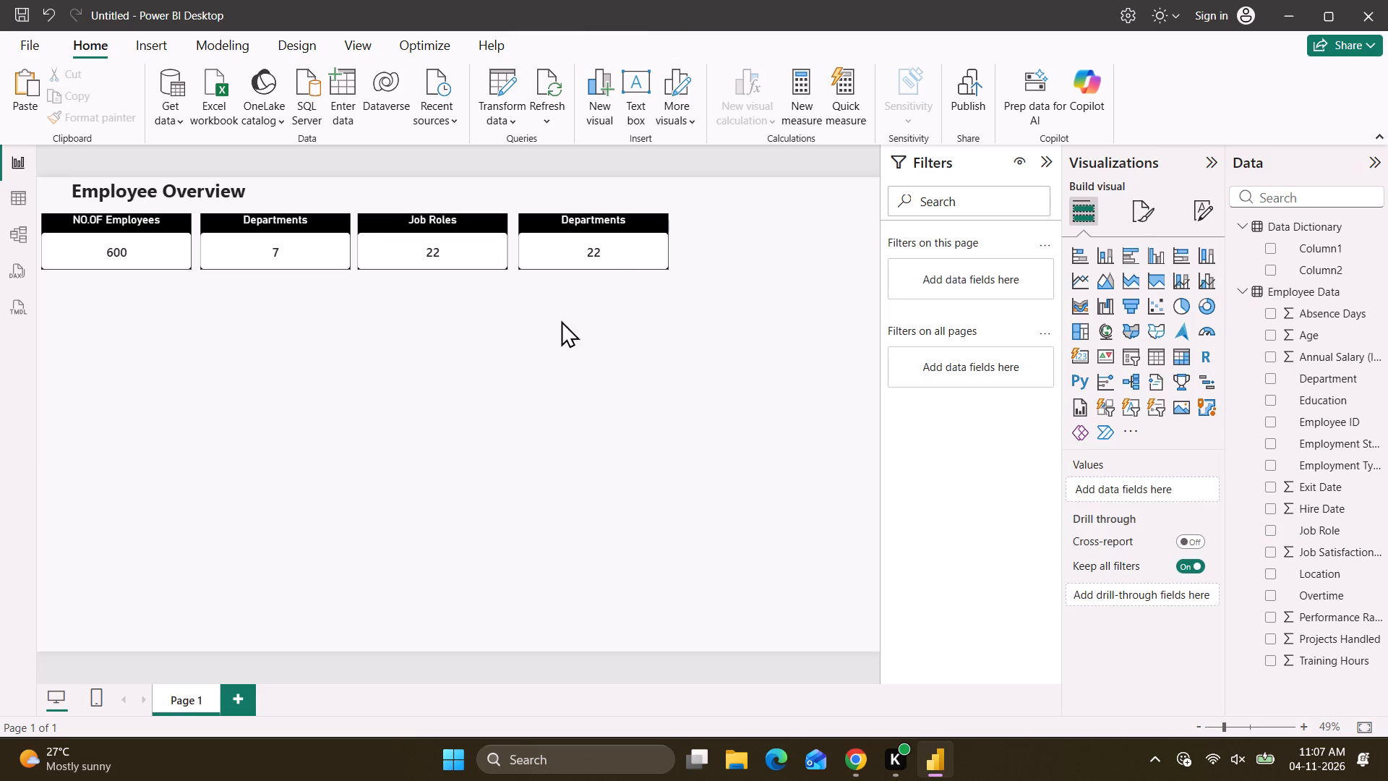
# Replace Job Role with Annual Salary (INR) as the fourth card's value, summarized by Average.
pyautogui.click(617, 260)
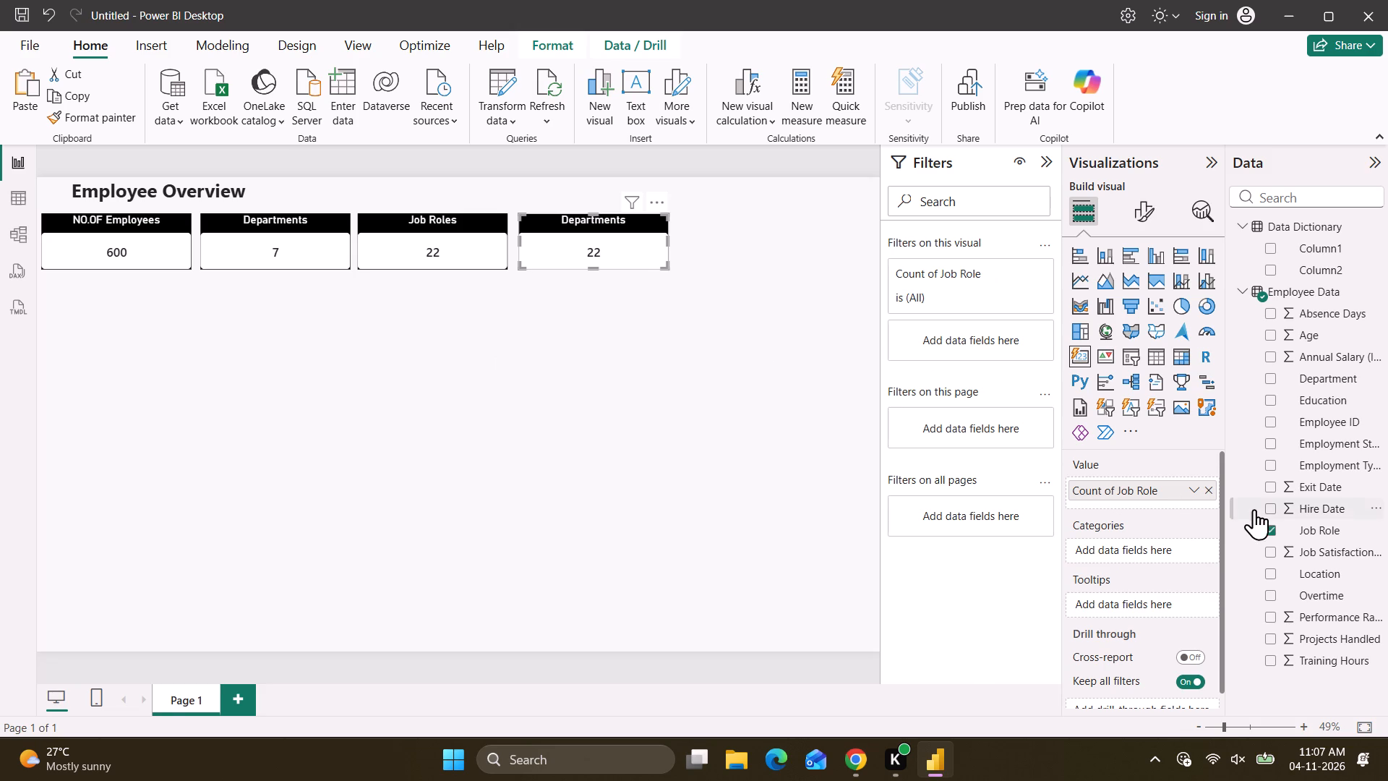
pyautogui.click(1207, 489)
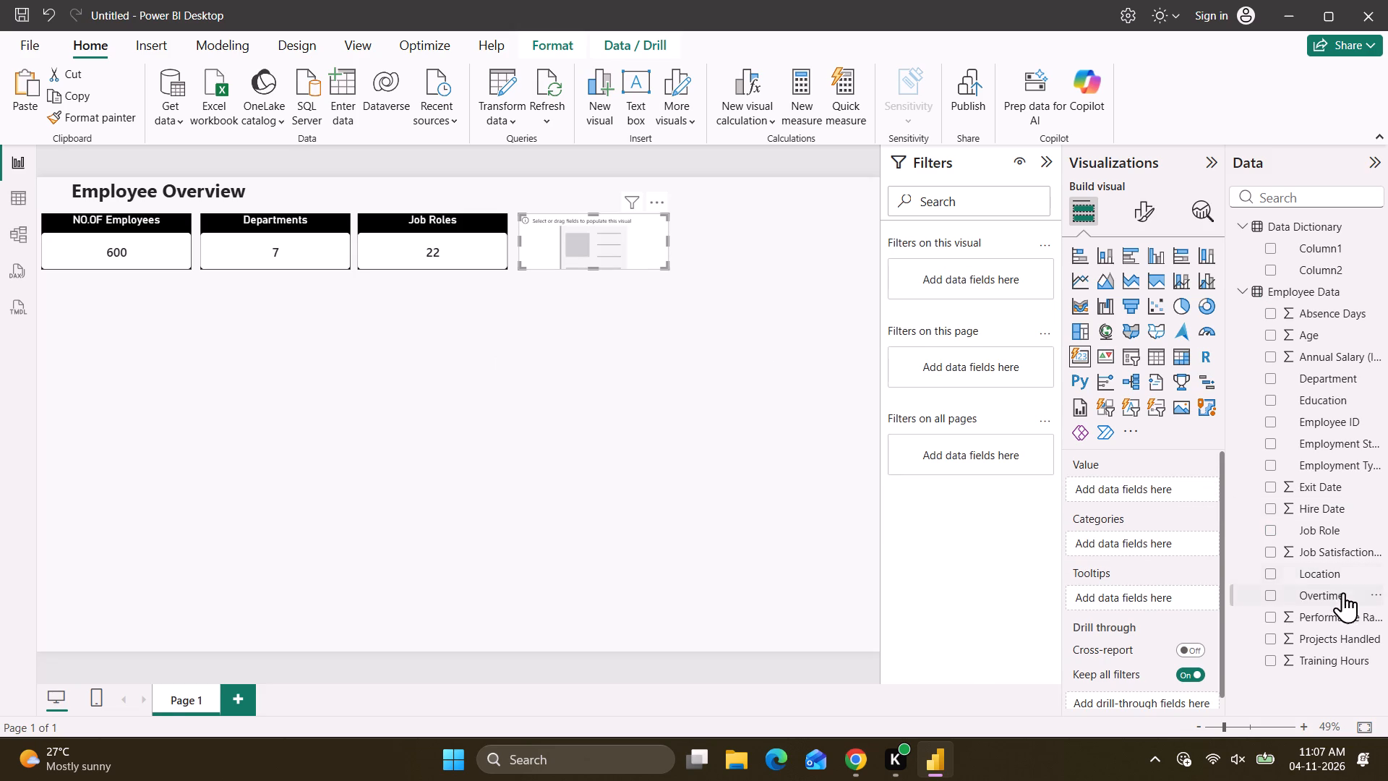
pyautogui.click(1273, 353)
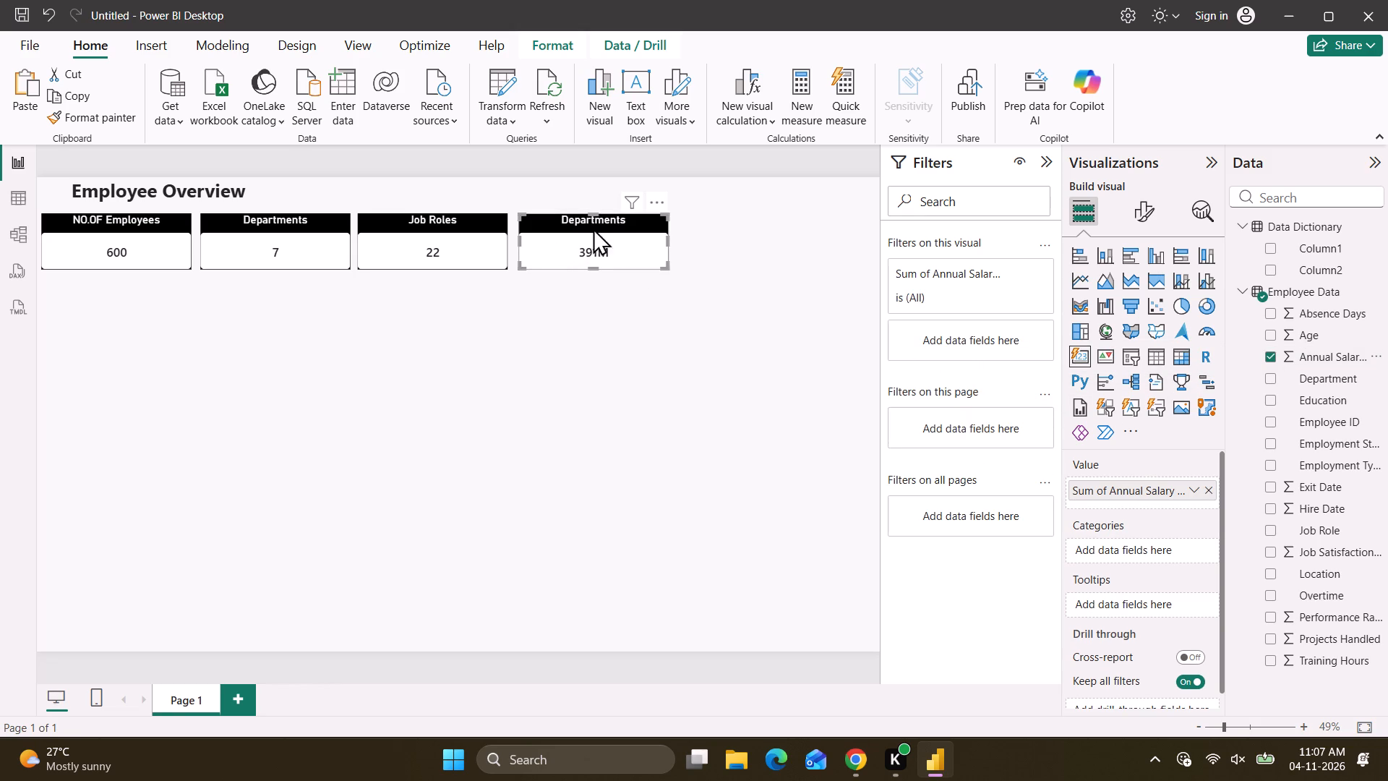
pyautogui.rightClick(1188, 494)
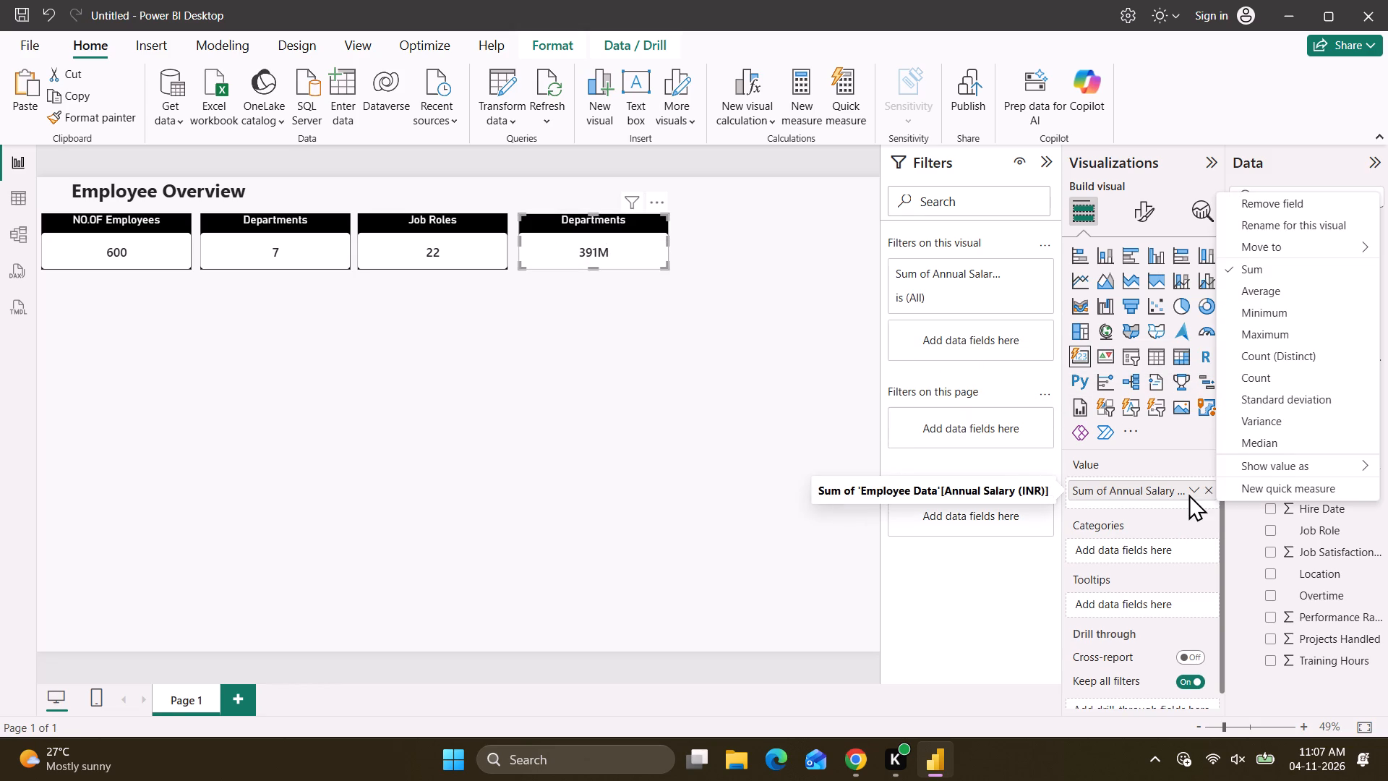
pyautogui.click(1248, 280)
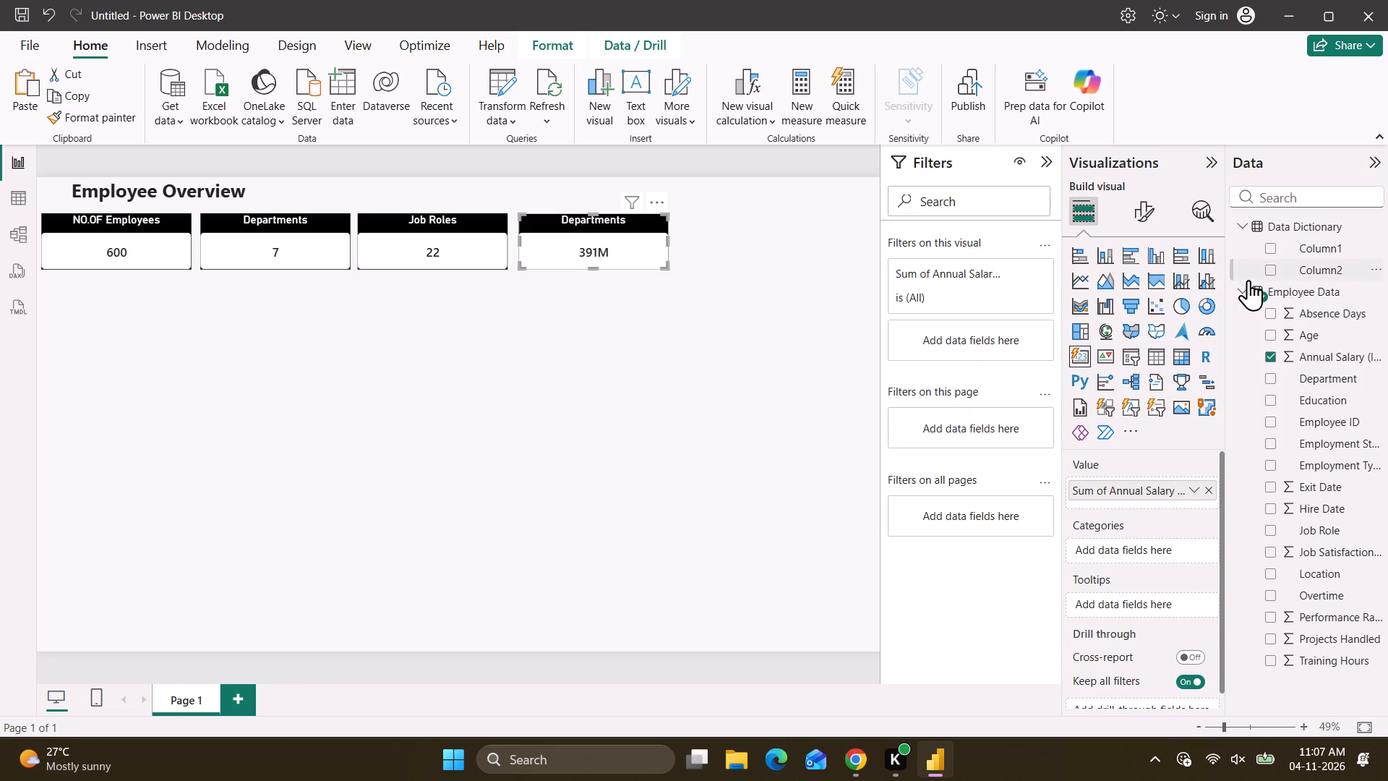
pyautogui.rightClick(1186, 485)
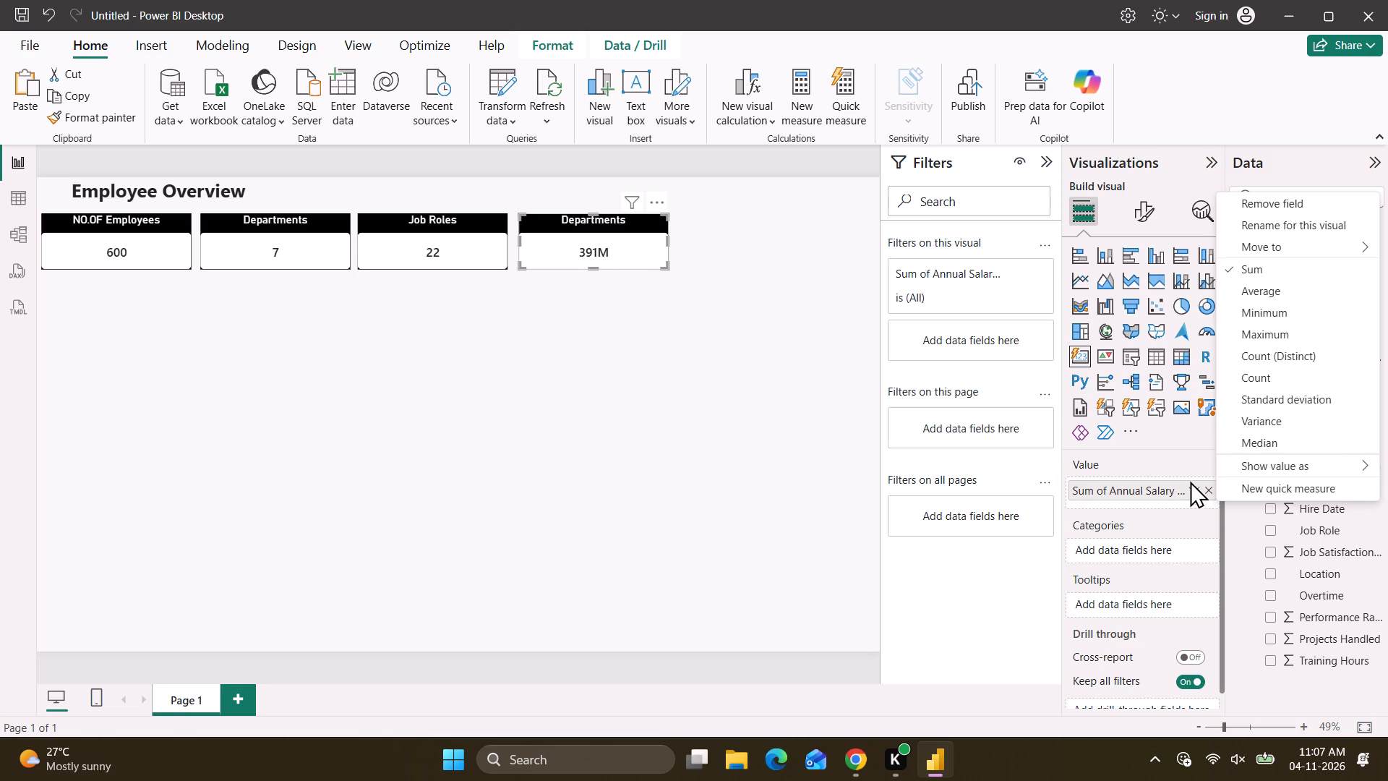
pyautogui.click(1258, 291)
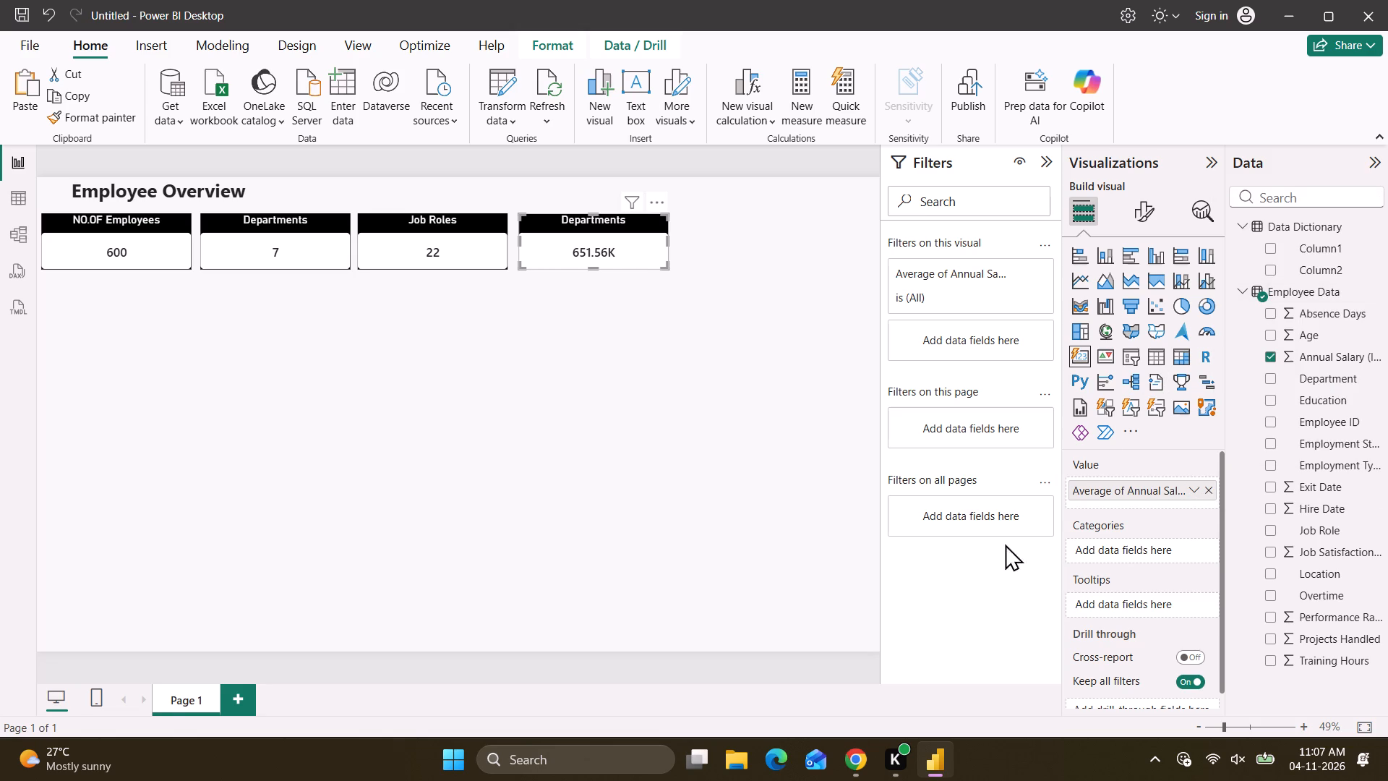
# Change the fourth card's title text to "AVG Salary per annual".
pyautogui.click(1136, 225)
pyautogui.click(1142, 289)
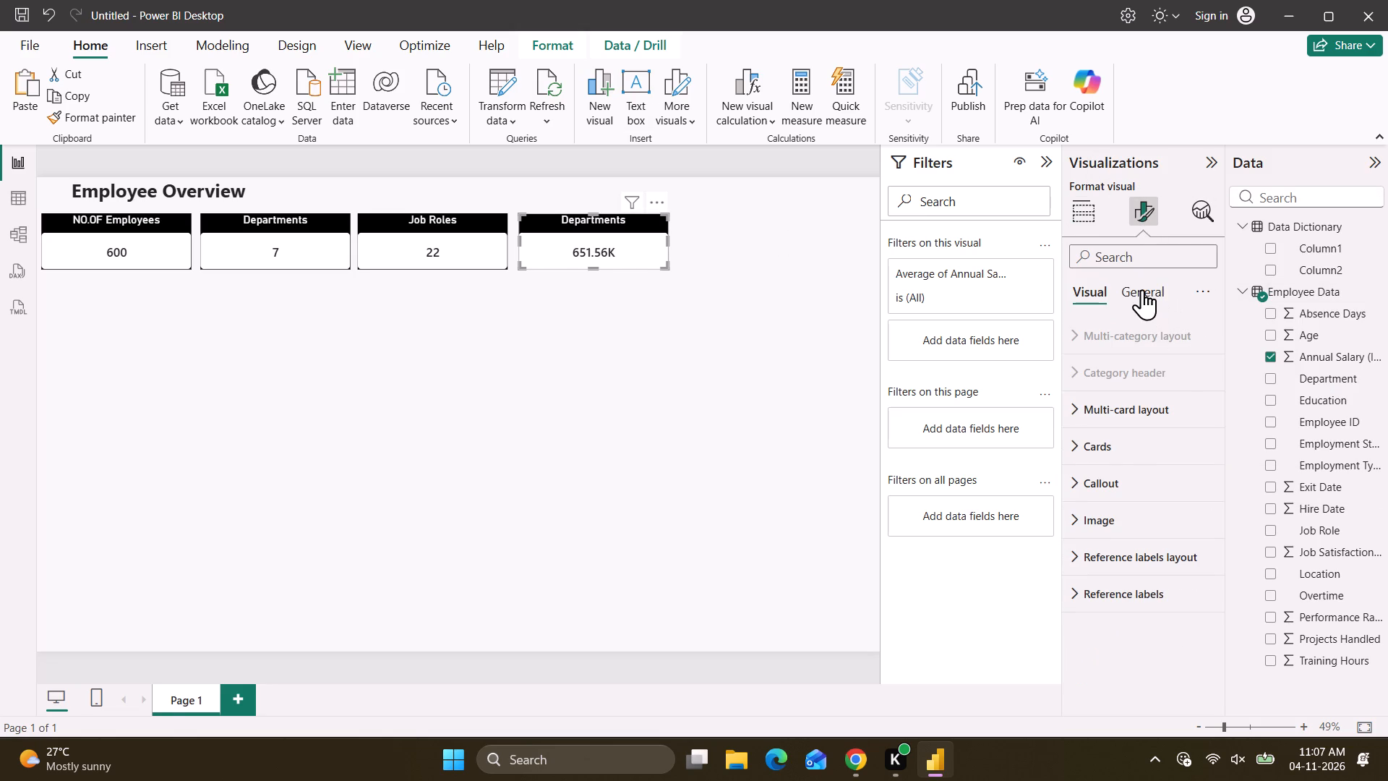
pyautogui.click(1135, 407)
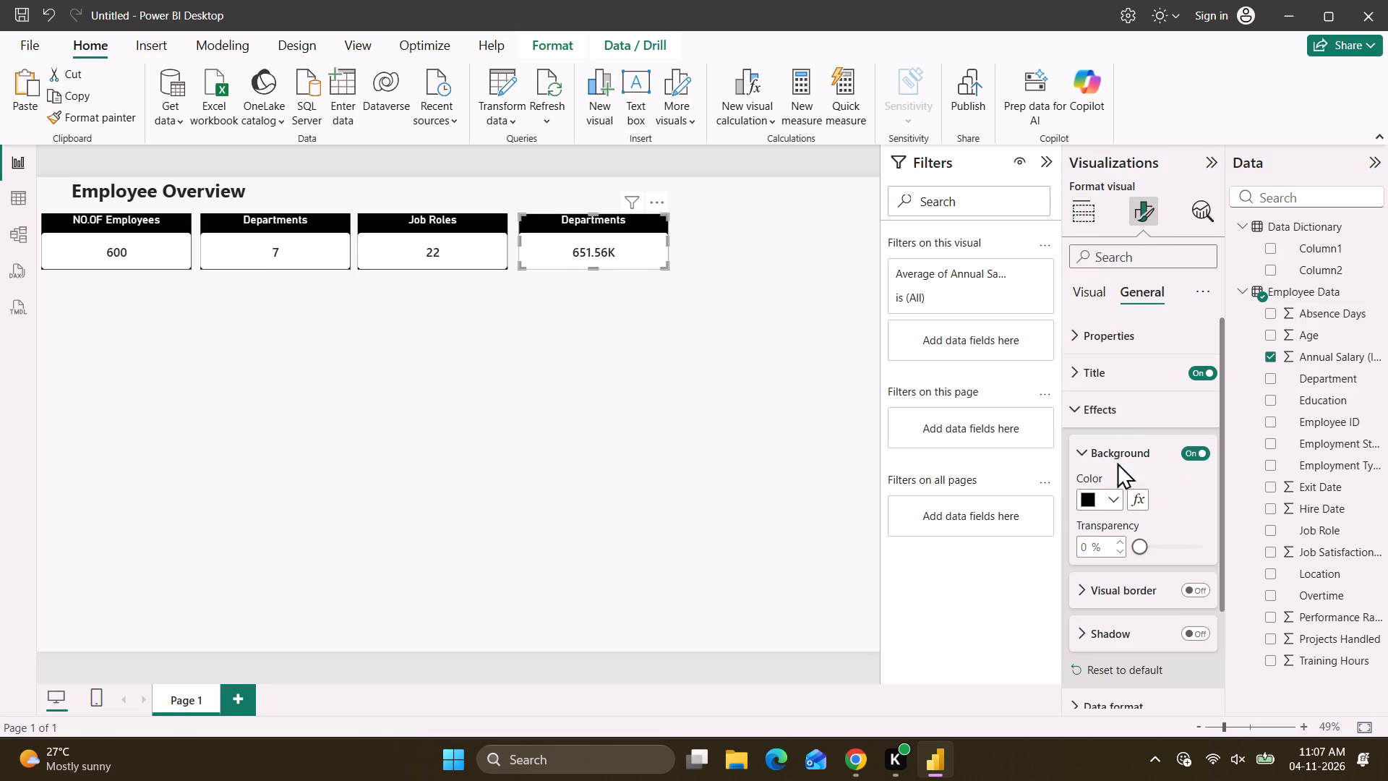
pyautogui.click(1136, 372)
pyautogui.click(1147, 462)
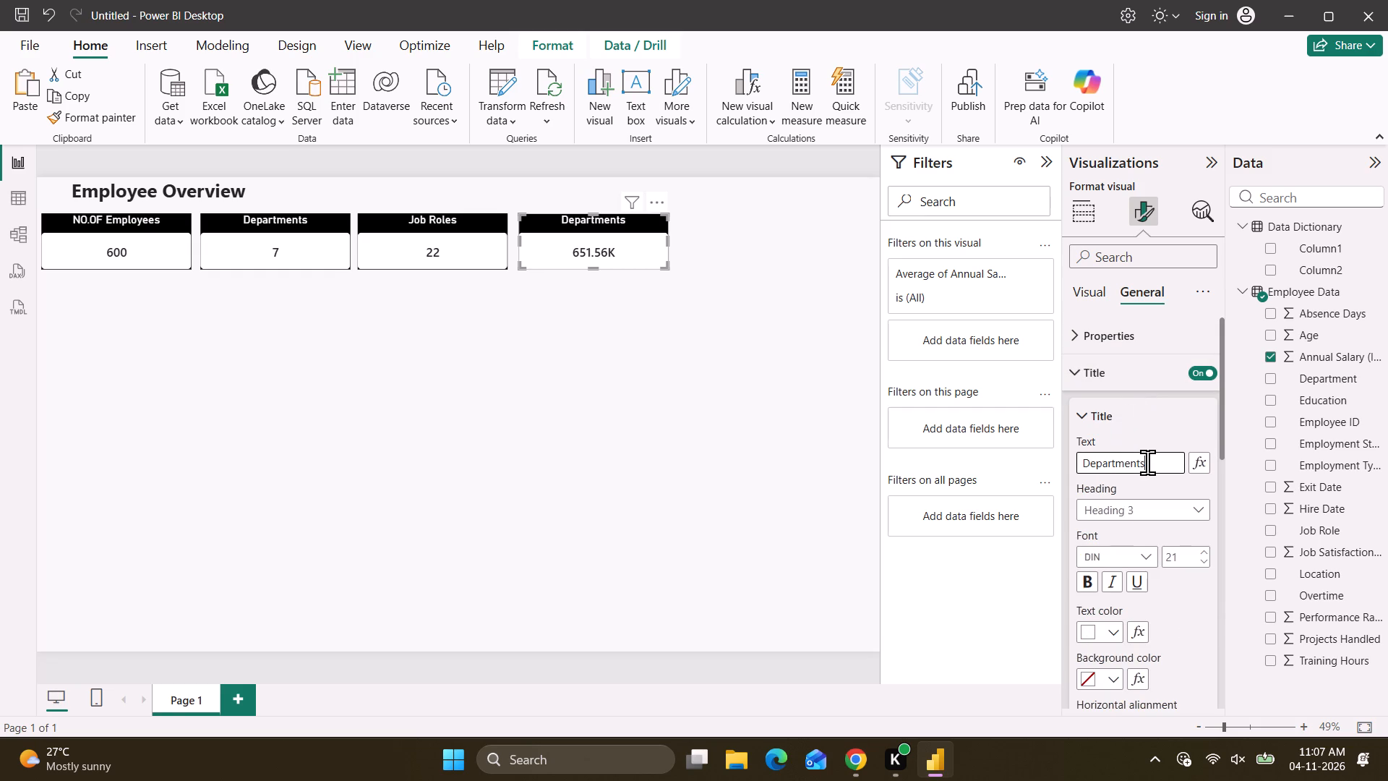
pyautogui.hotkey('ctrl', 'a')
pyautogui.hotkey('ctrl', 'BackSpace')
pyautogui.write('AVG')
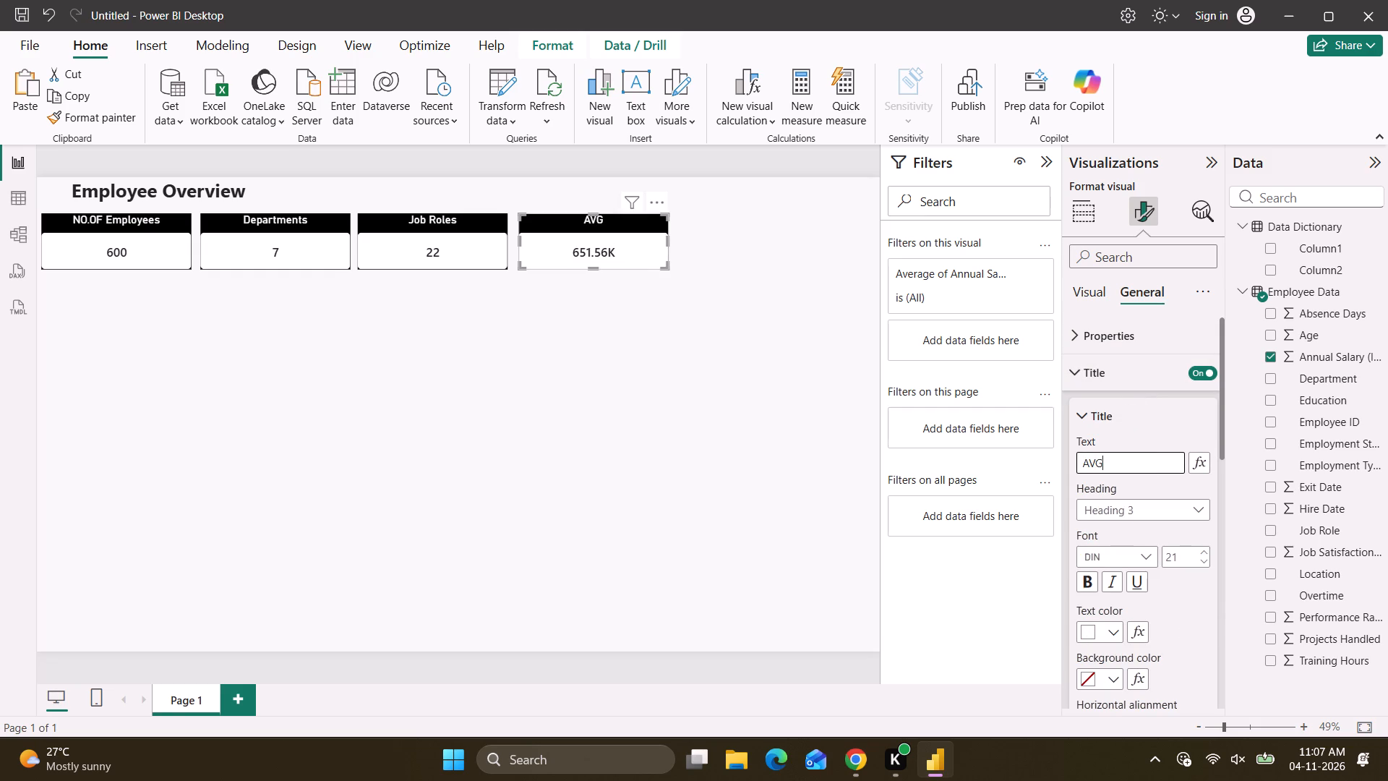
pyautogui.press('space')
pyautogui.hotkey('shift', 's')
pyautogui.write('al')
pyautogui.press('a')
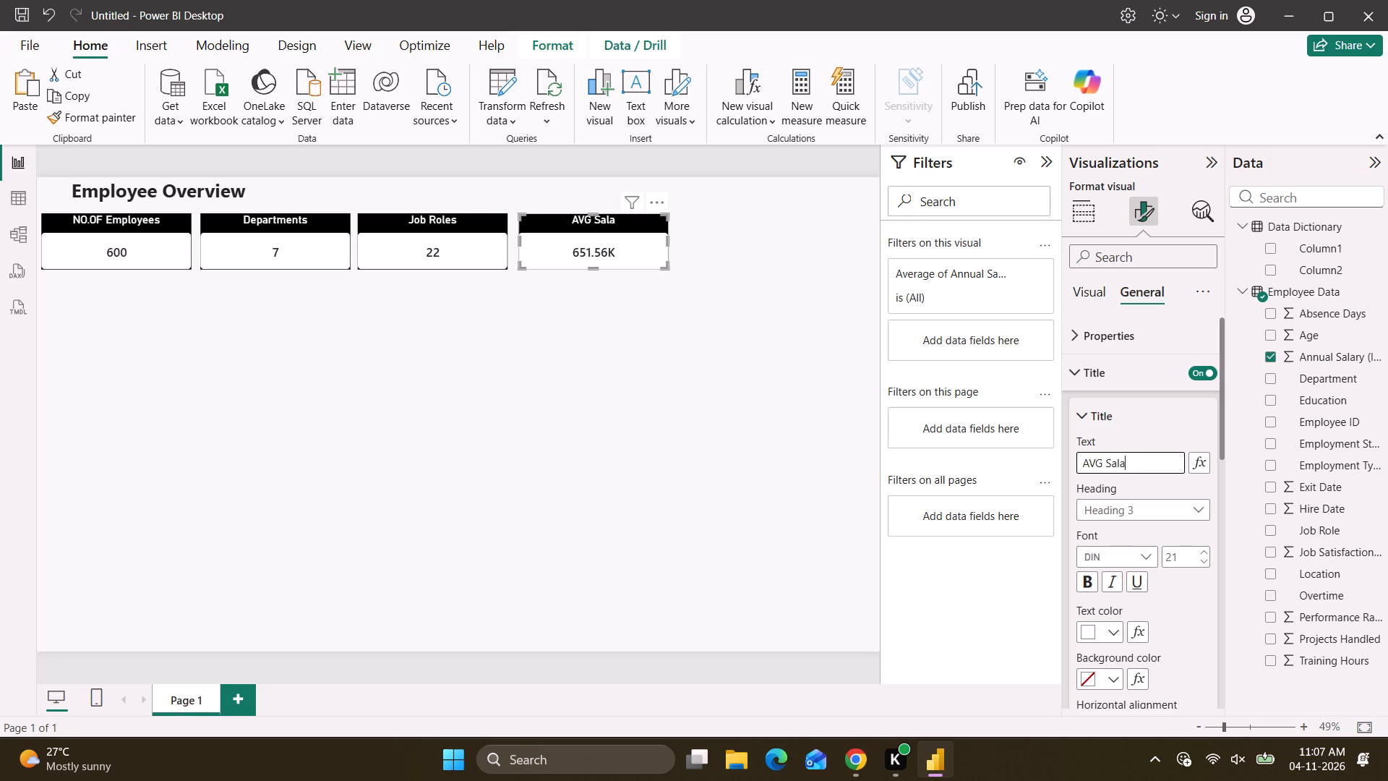
pyautogui.press('r')
pyautogui.press('y')
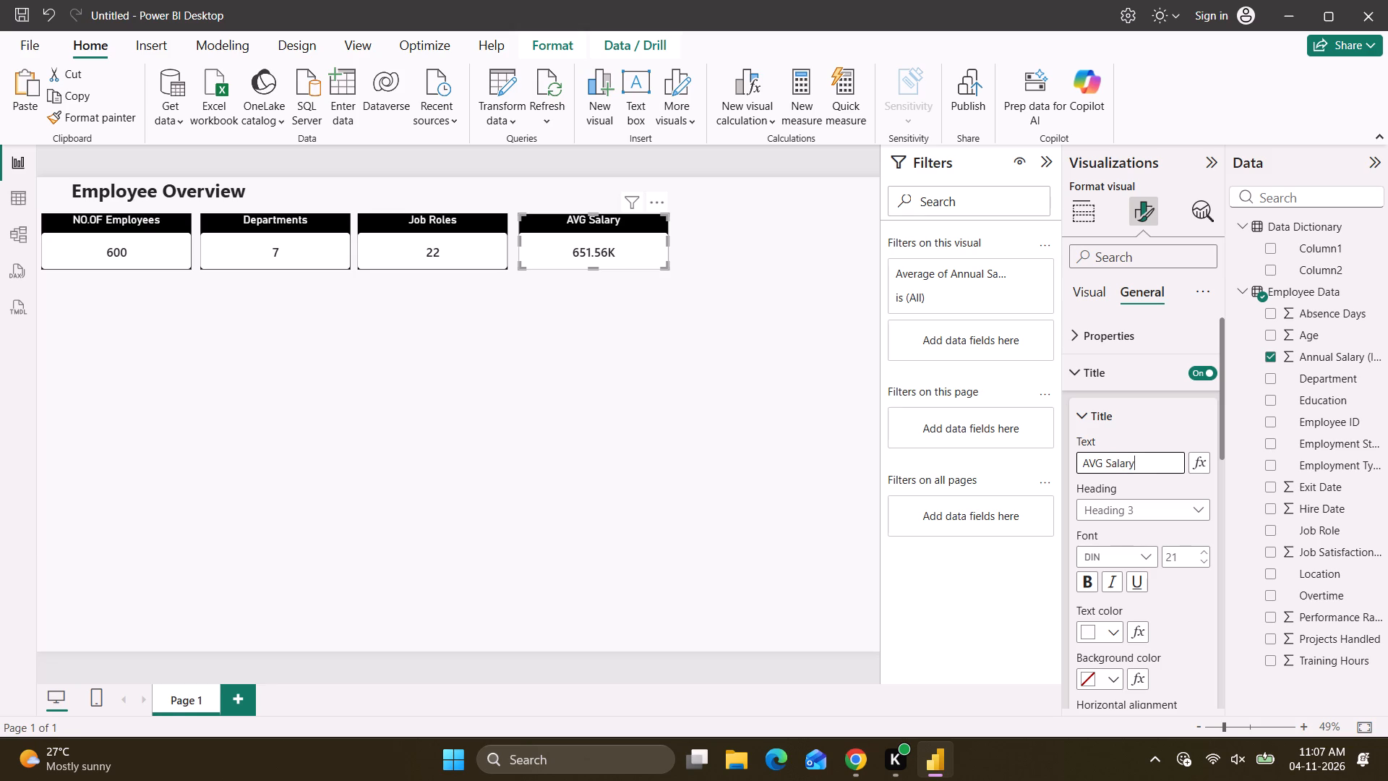
pyautogui.press('space')
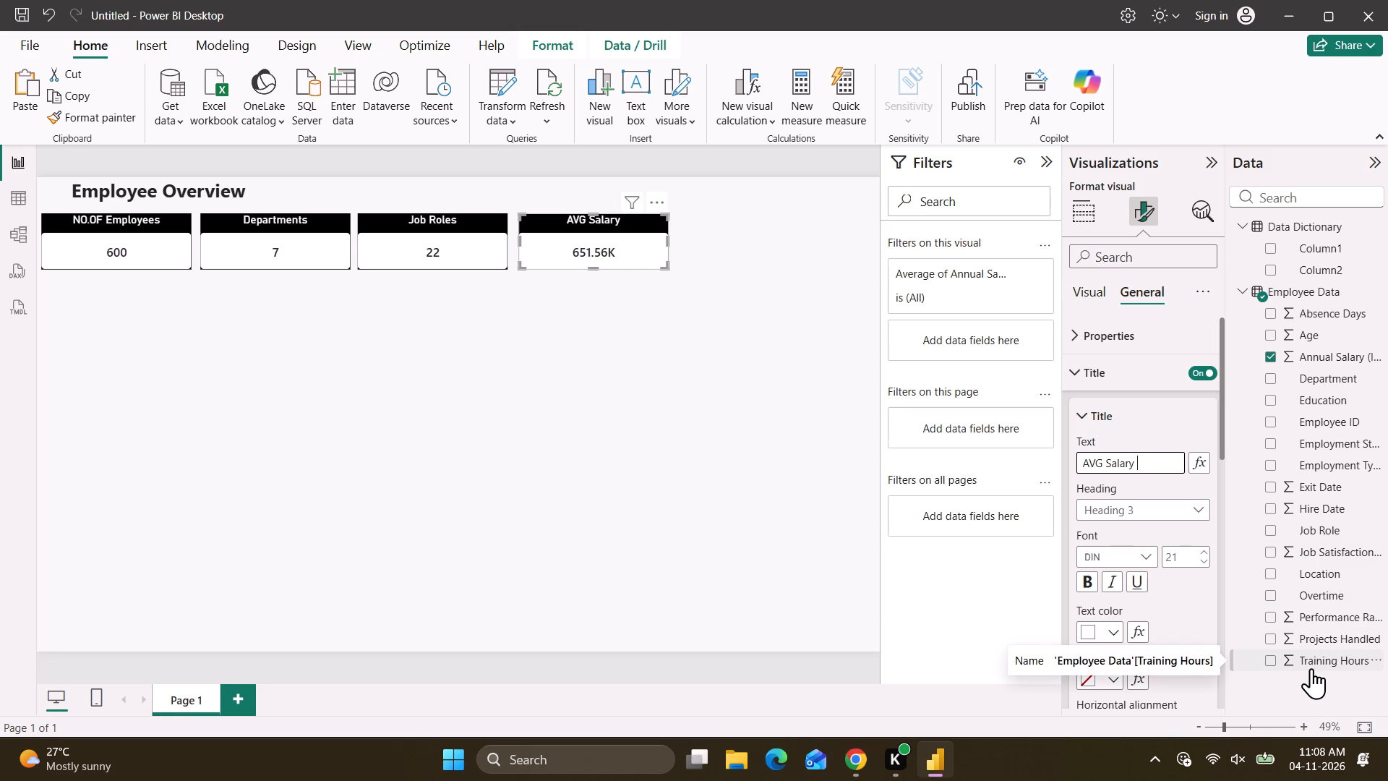
pyautogui.write('per')
pyautogui.press('space')
pyautogui.write('an')
pyautogui.write('nual')
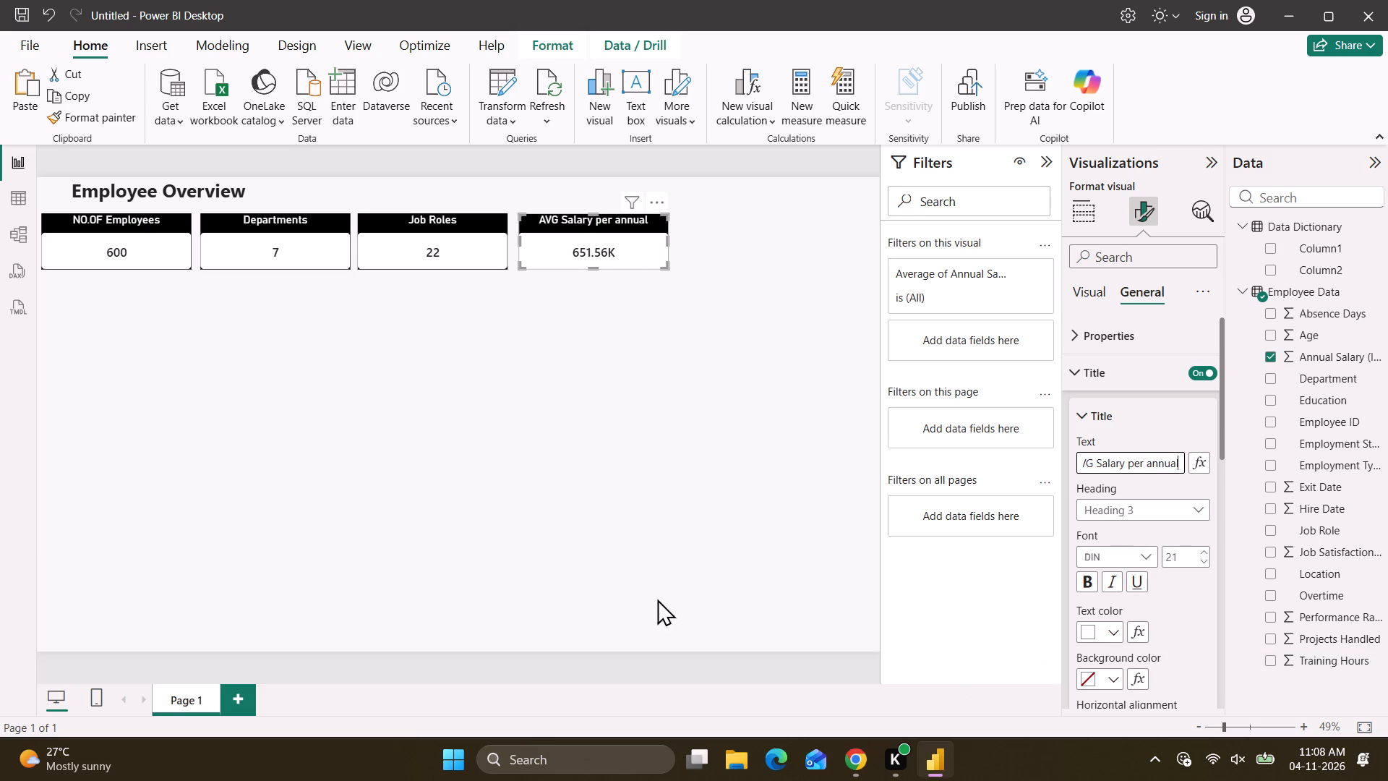
pyautogui.click(700, 495)
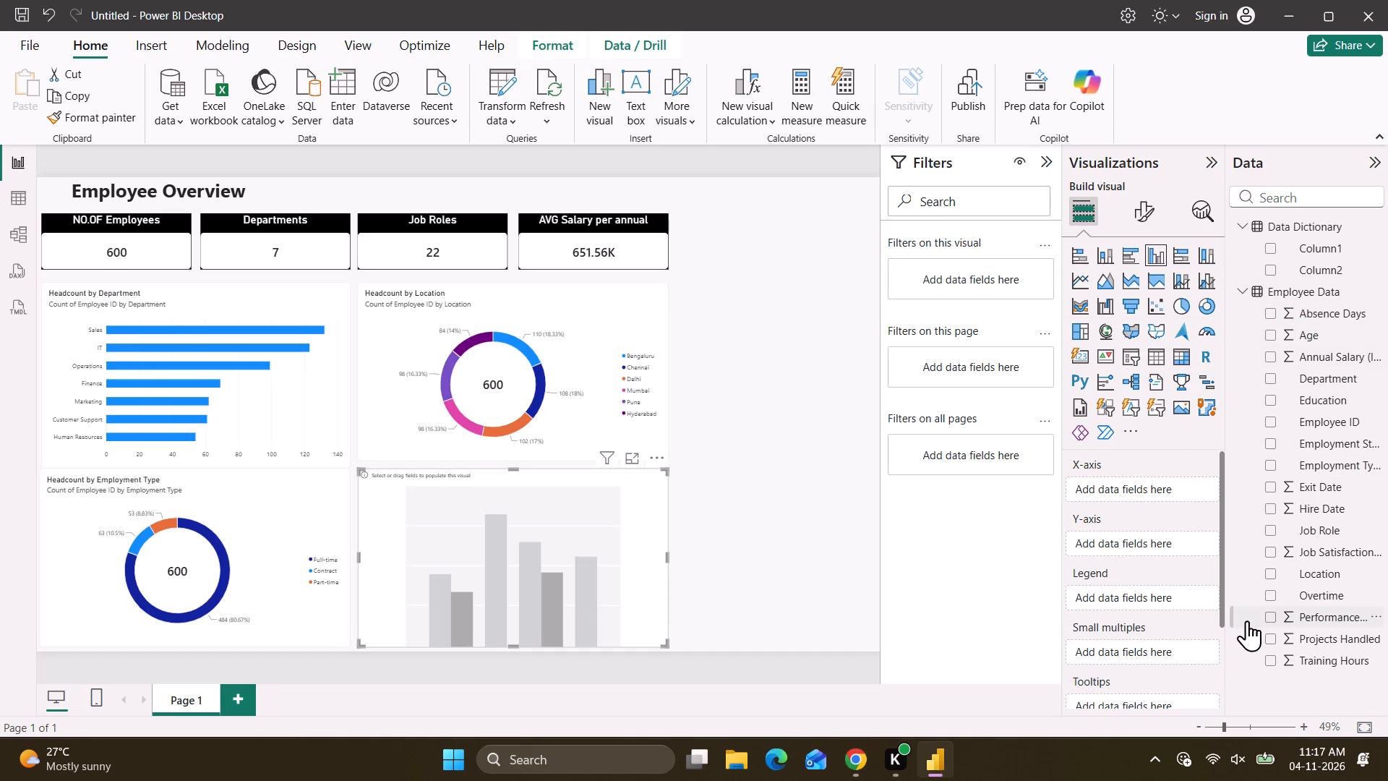
pyautogui.scroll(-1, 1319, 581)
pyautogui.hotkey('alt', 'Tab')
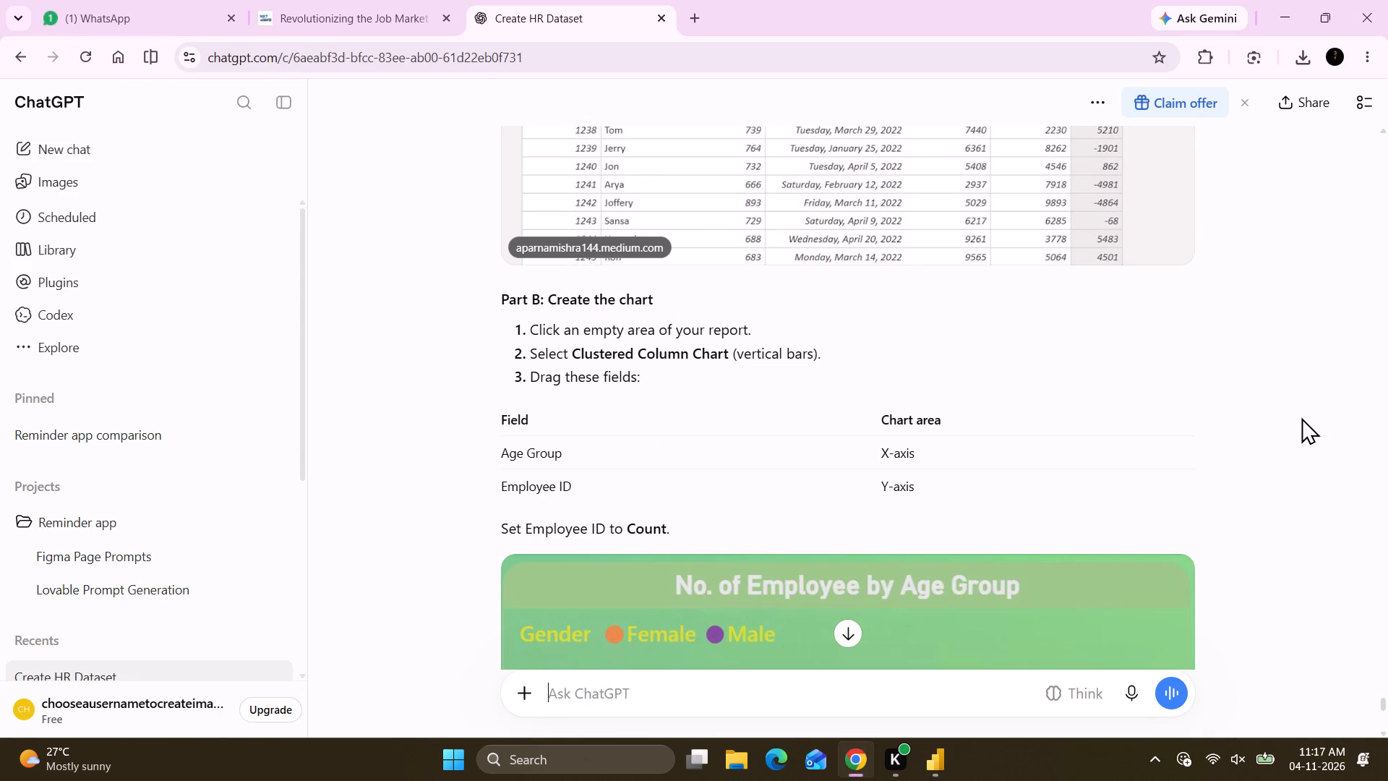
pyautogui.hotkey('alt', 'Tab')
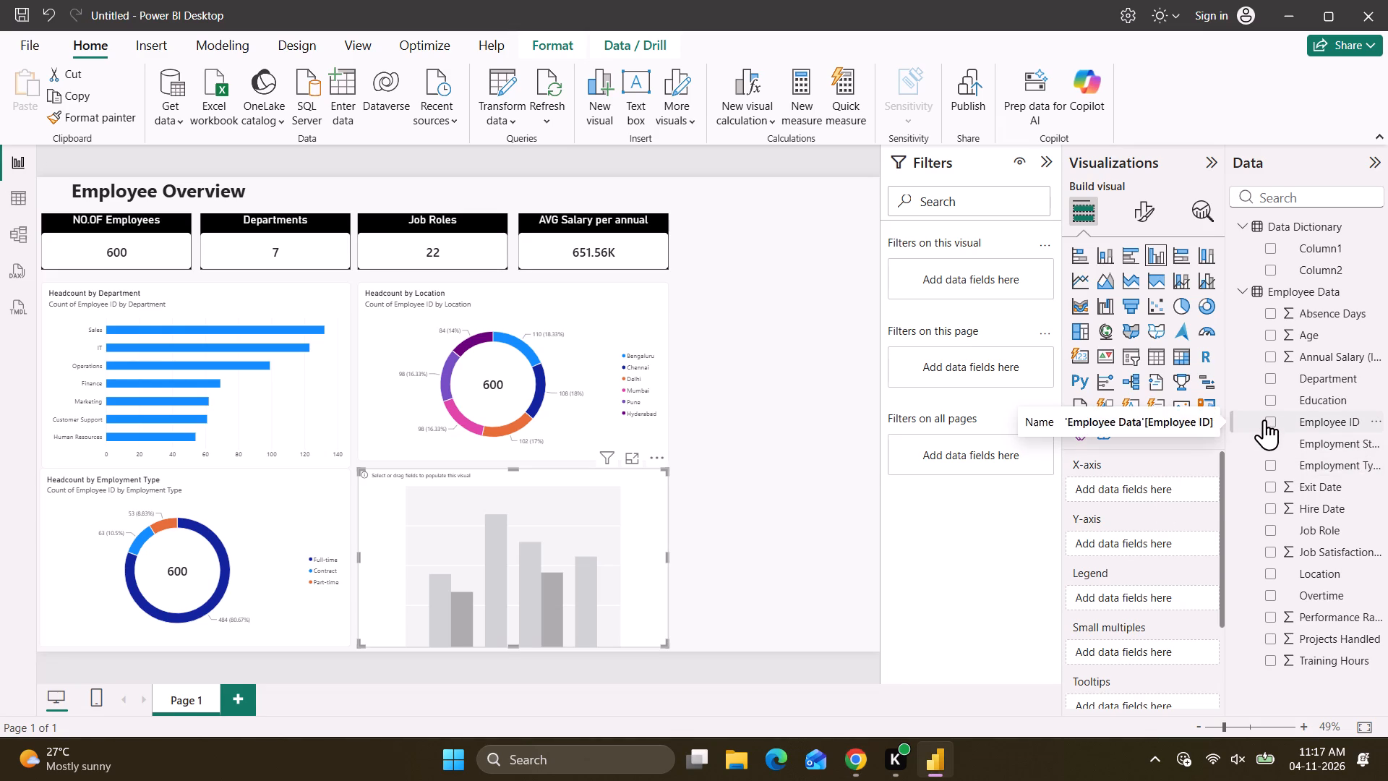
pyautogui.moveTo(1313, 426); pyautogui.dragTo(1239, 462)
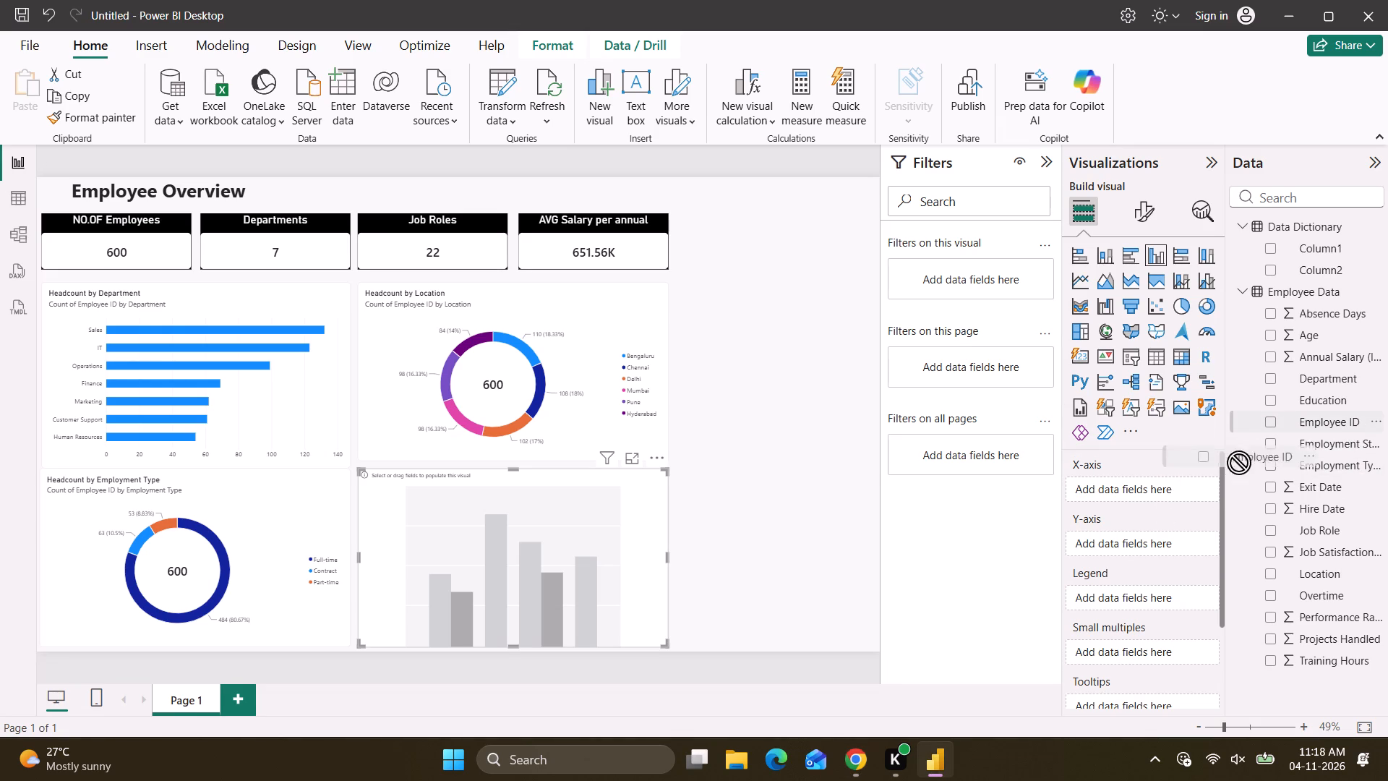
pyautogui.moveTo(1239, 462); pyautogui.dragTo(1156, 550)
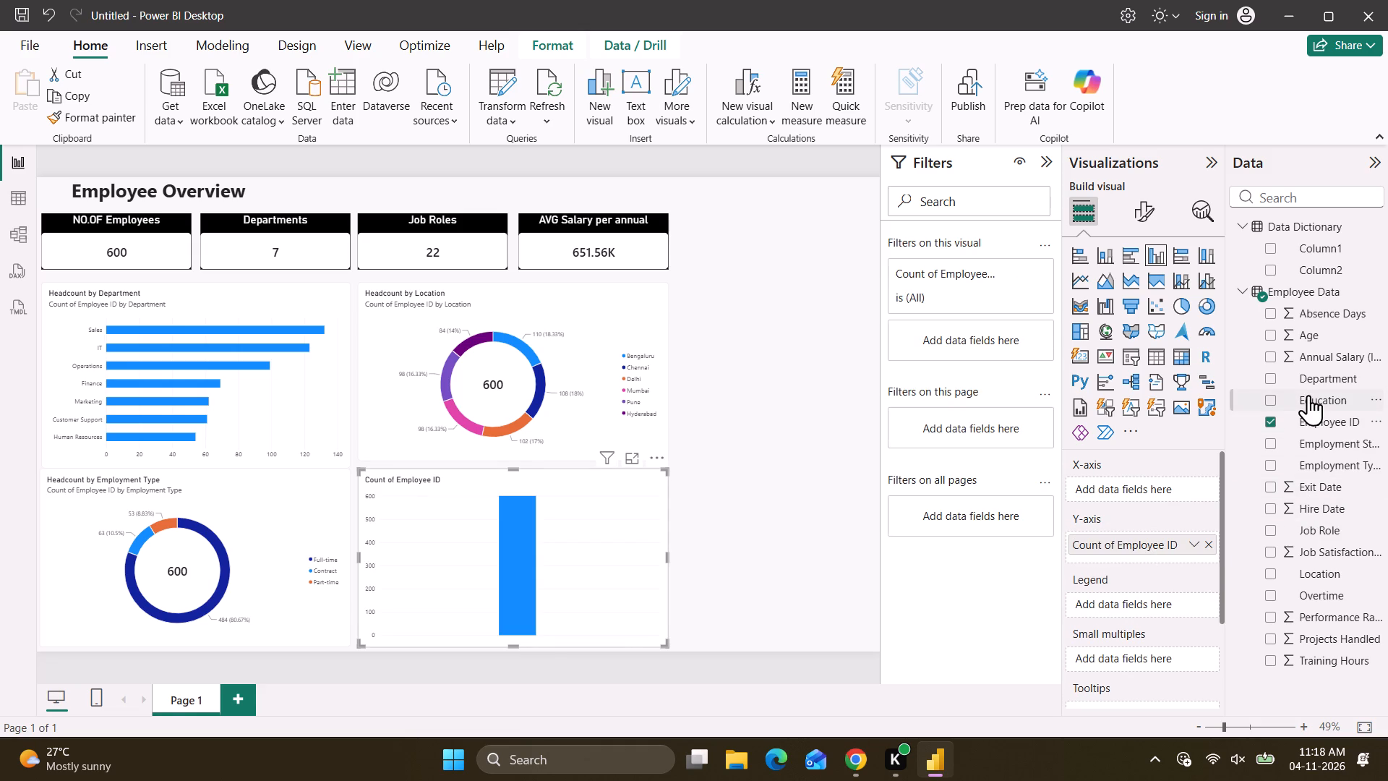
pyautogui.moveTo(1310, 335); pyautogui.dragTo(1309, 335)
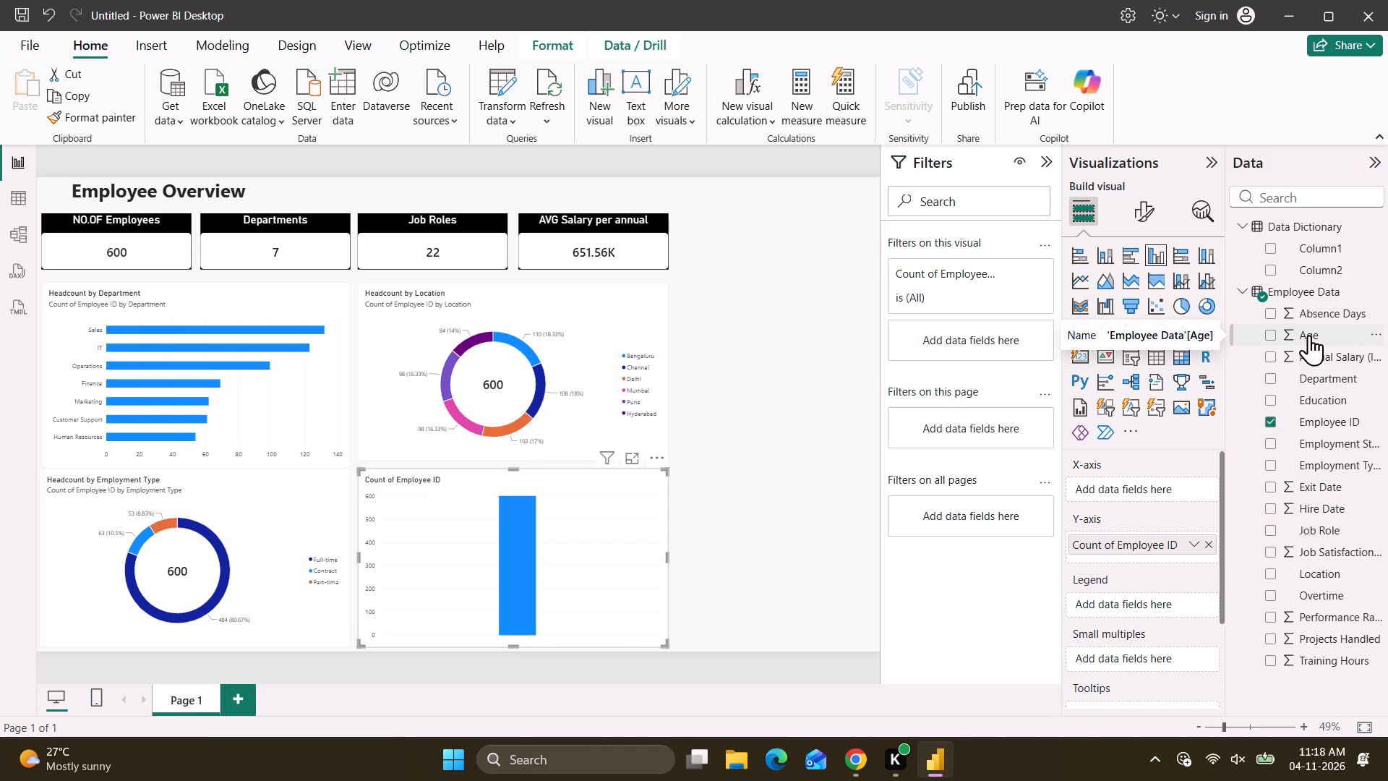
pyautogui.moveTo(1309, 335); pyautogui.dragTo(1143, 492)
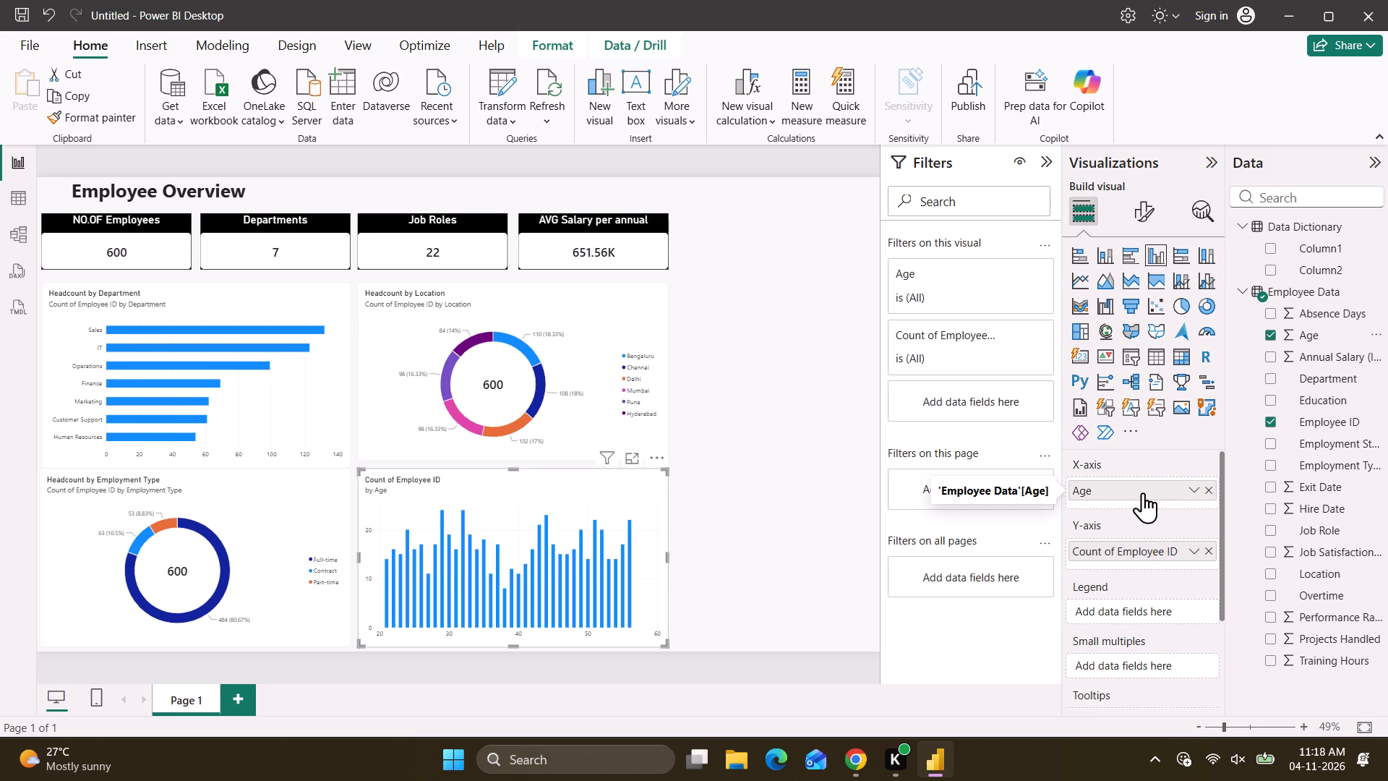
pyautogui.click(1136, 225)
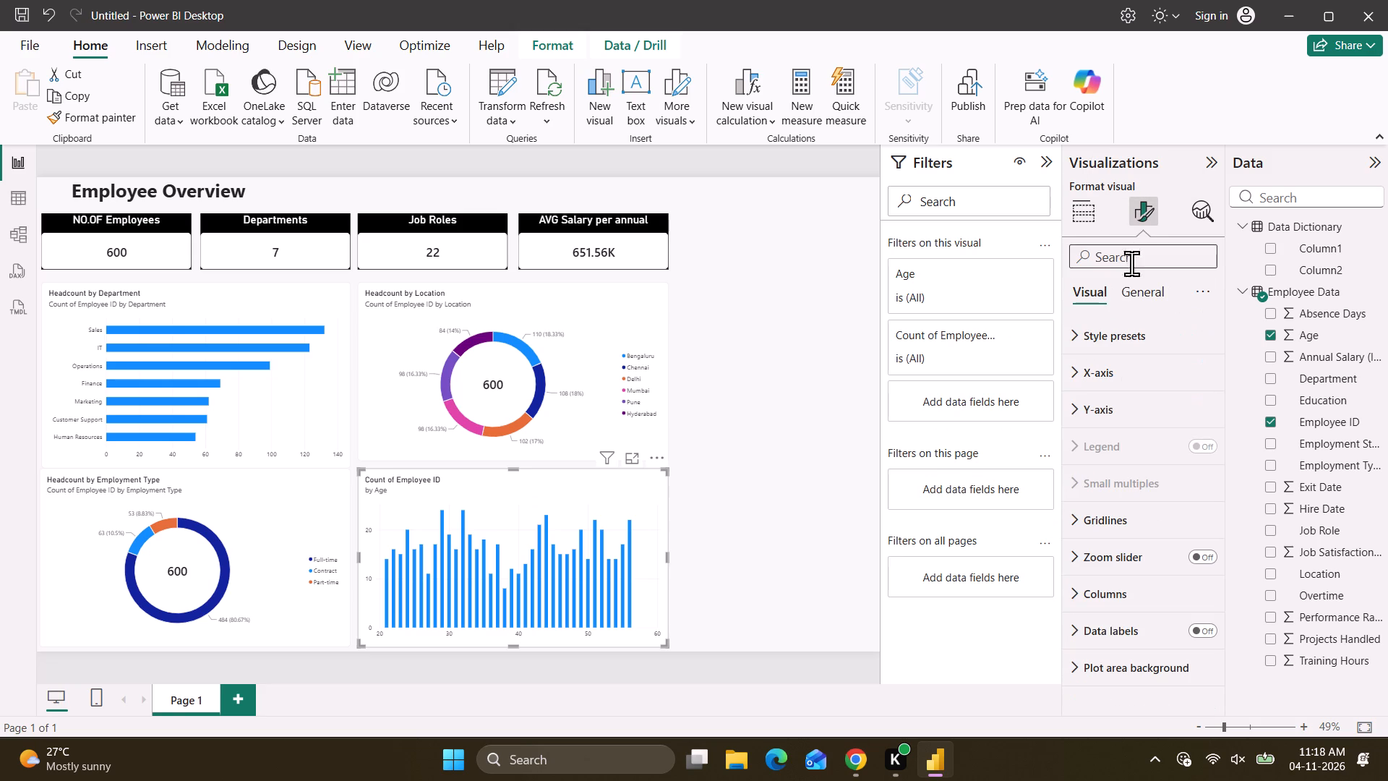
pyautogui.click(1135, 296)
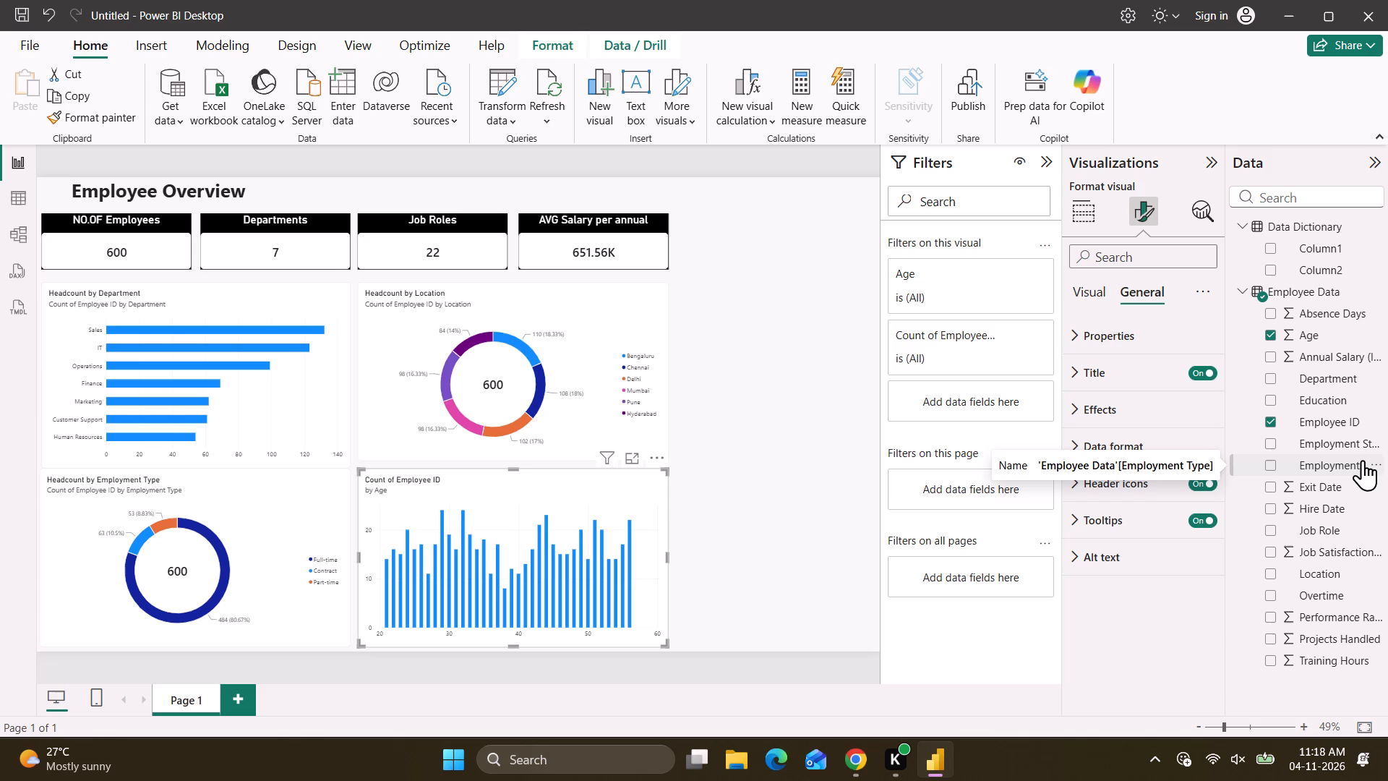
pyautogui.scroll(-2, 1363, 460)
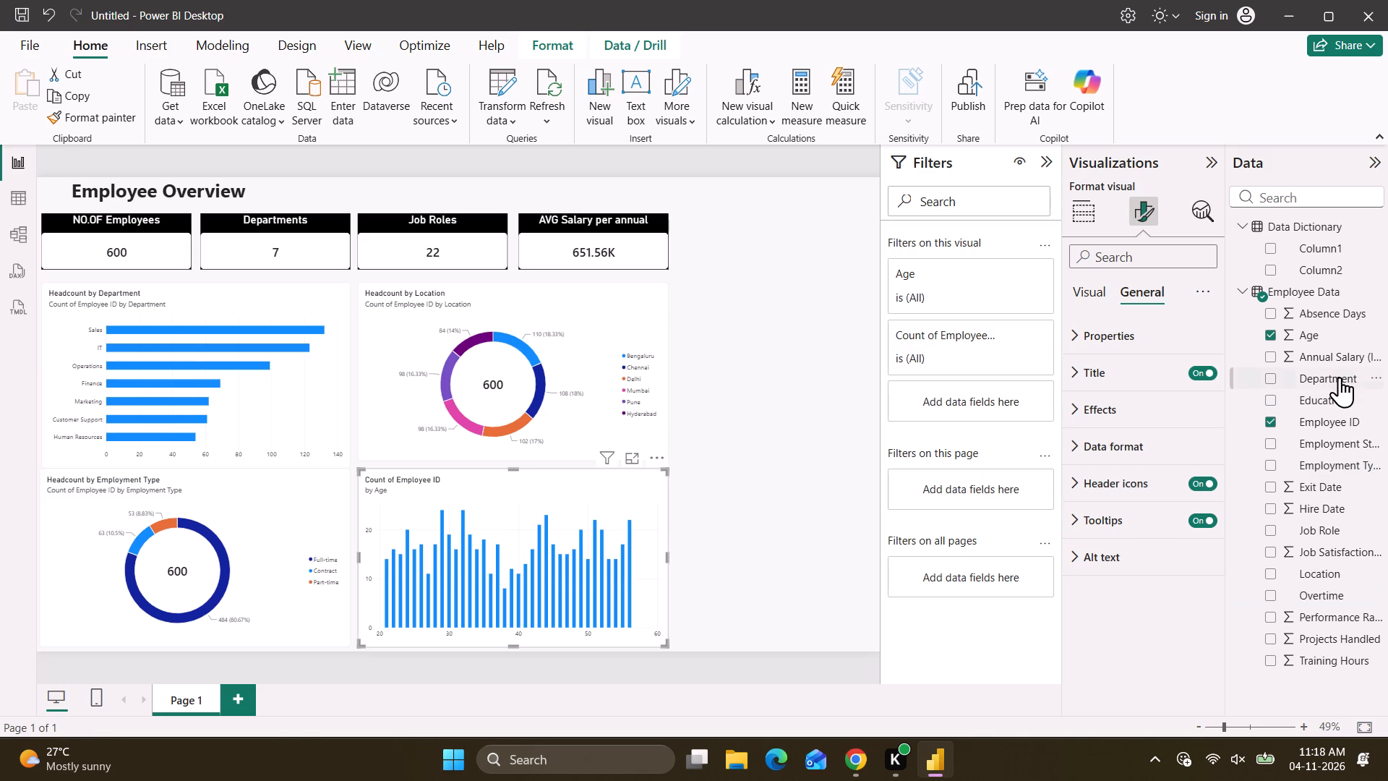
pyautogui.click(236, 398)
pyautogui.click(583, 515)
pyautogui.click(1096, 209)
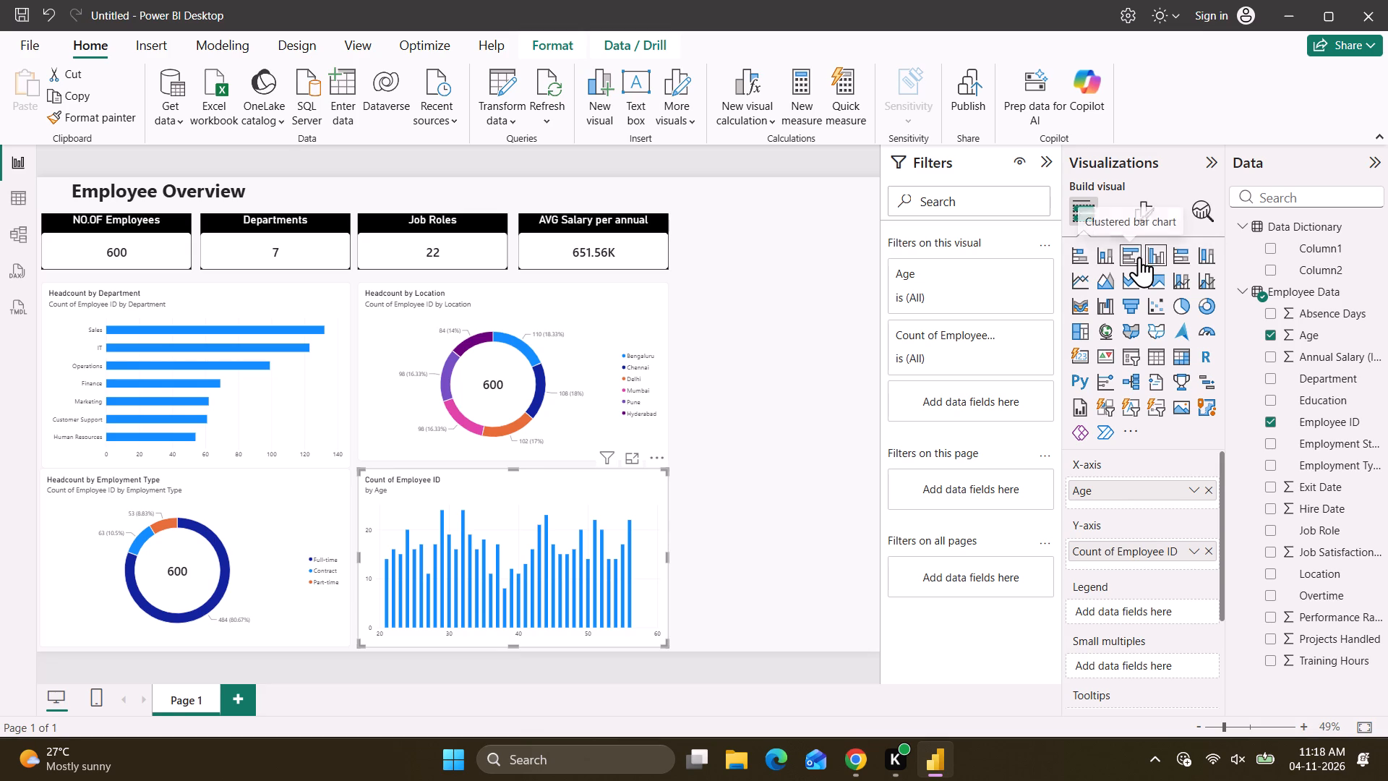
# Change the Headcount by Employment Type donut into a pie chart.
pyautogui.click(241, 544)
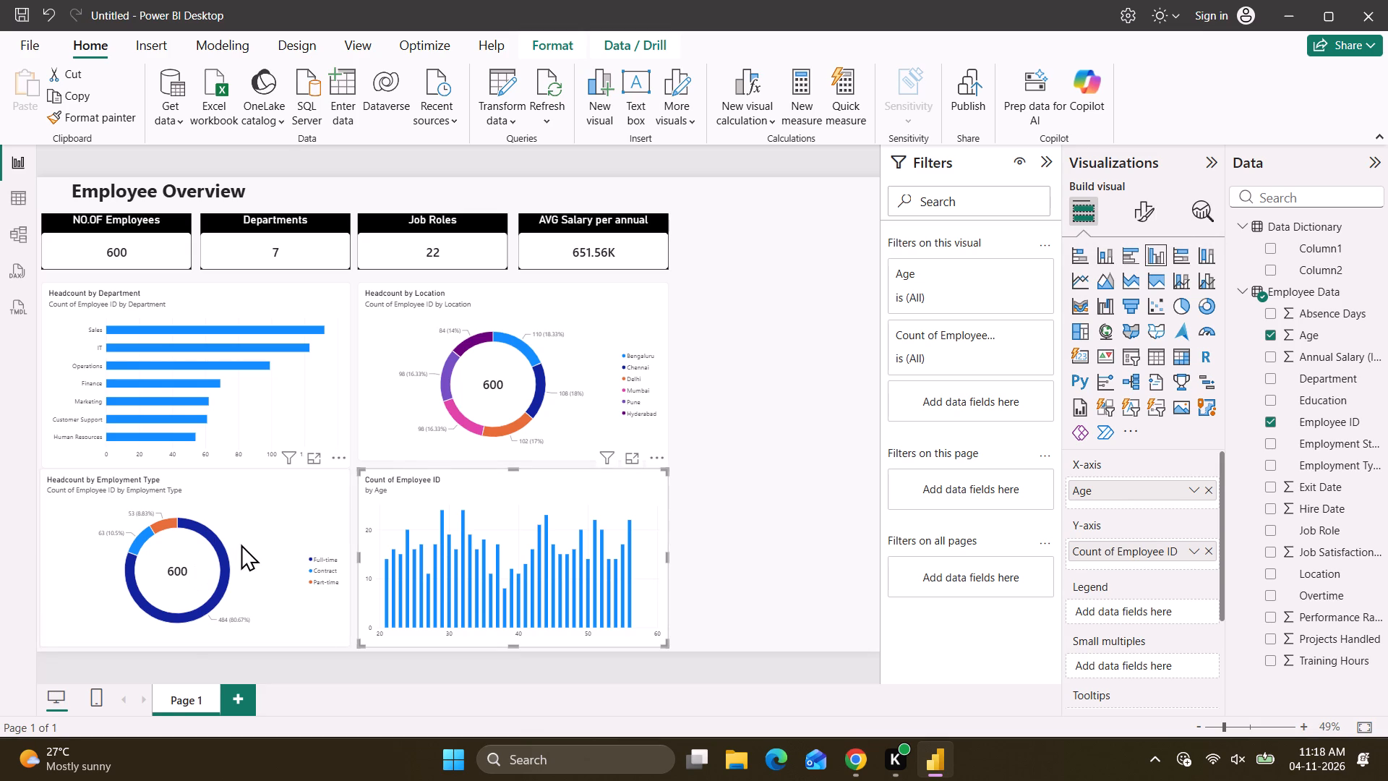
pyautogui.click(1178, 304)
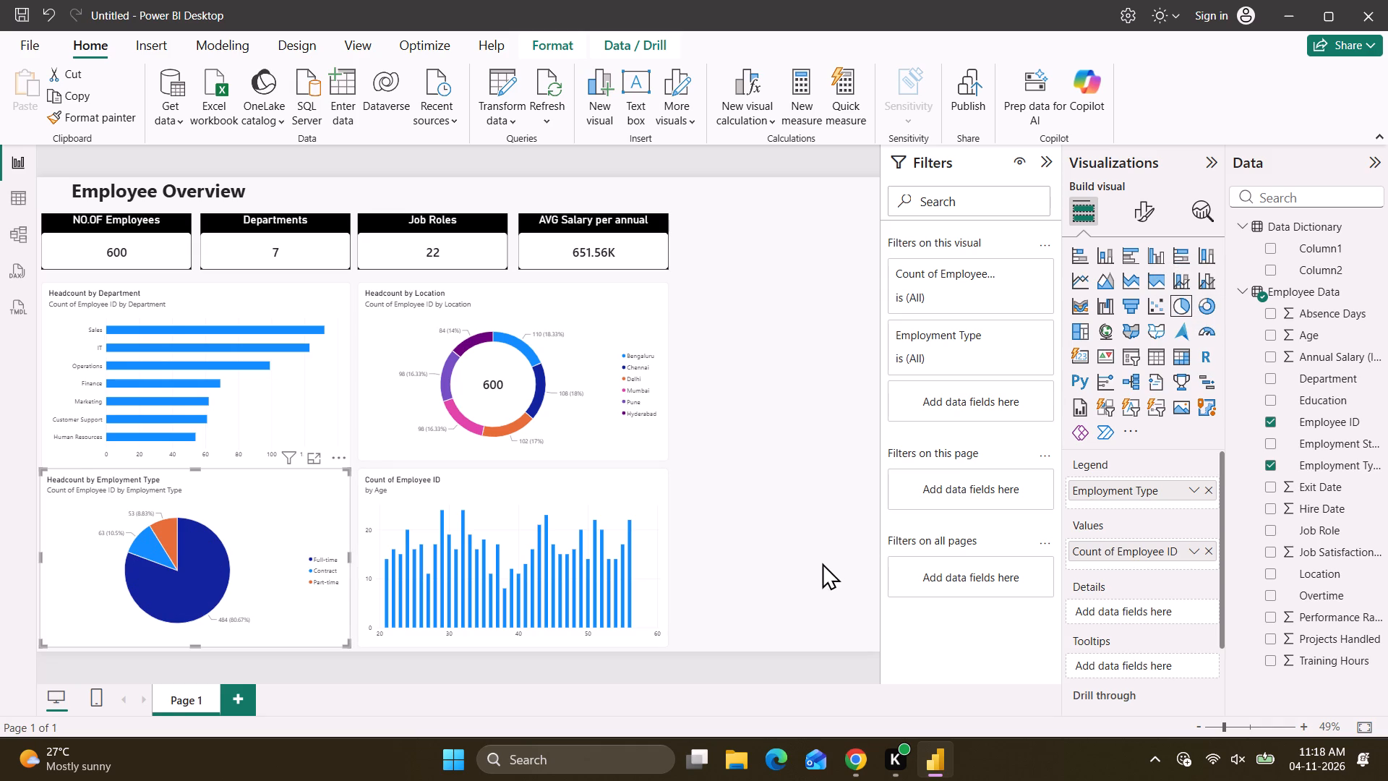
pyautogui.click(583, 503)
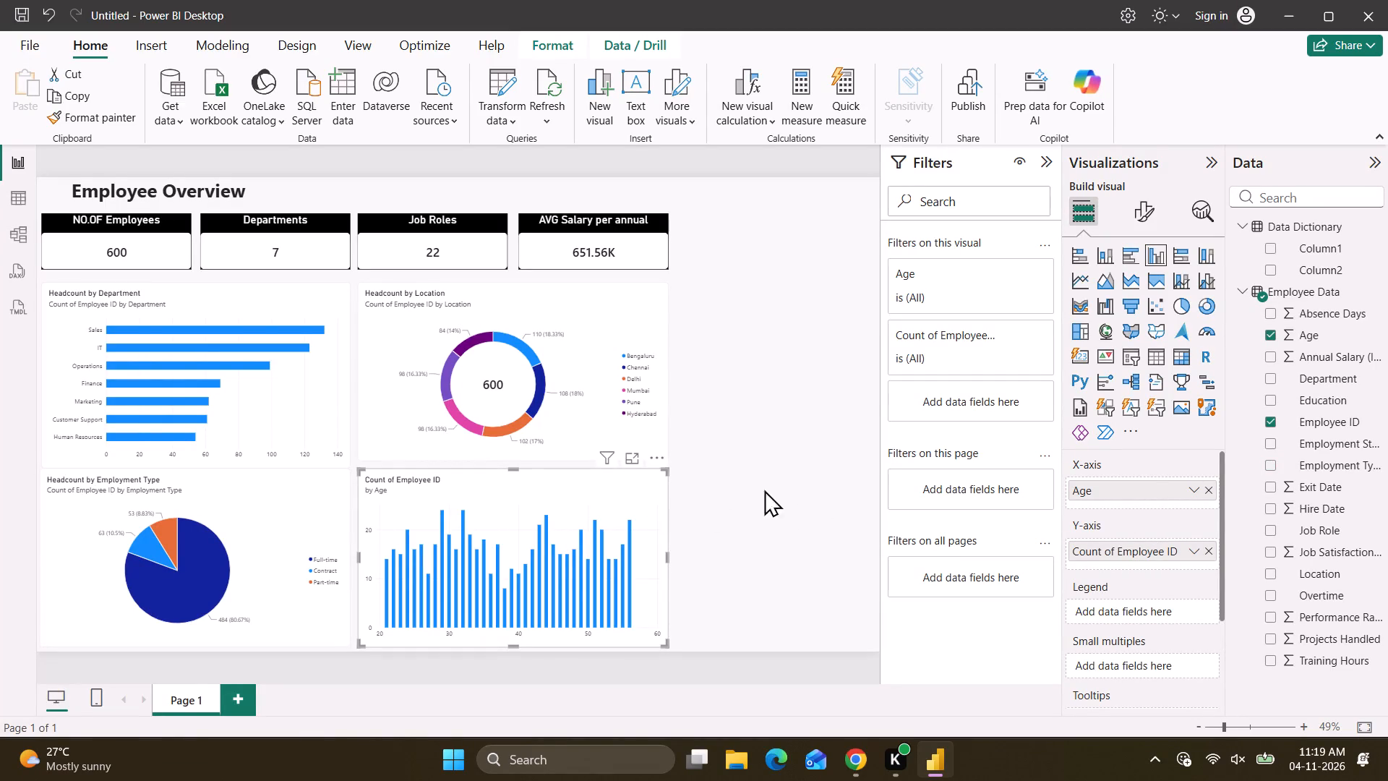
pyautogui.click(1145, 206)
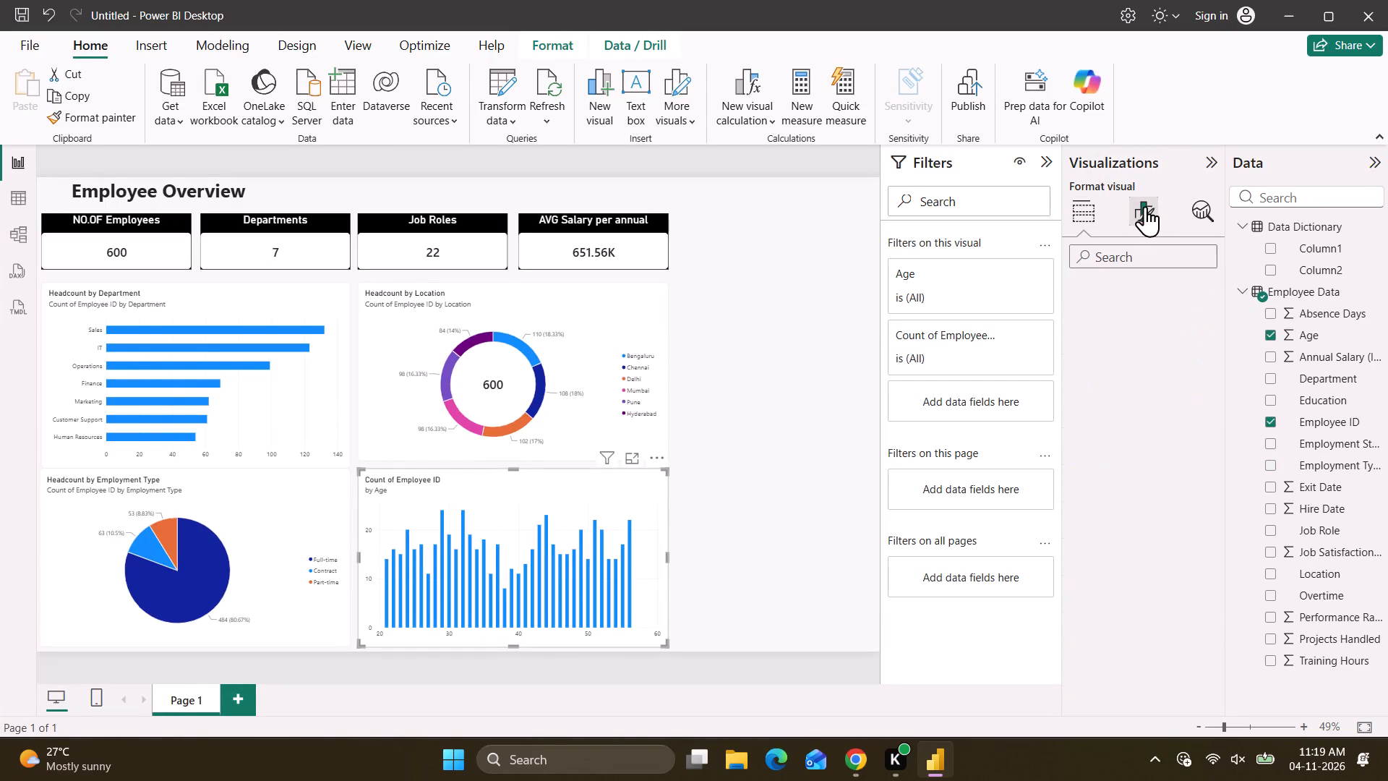
pyautogui.click(1159, 293)
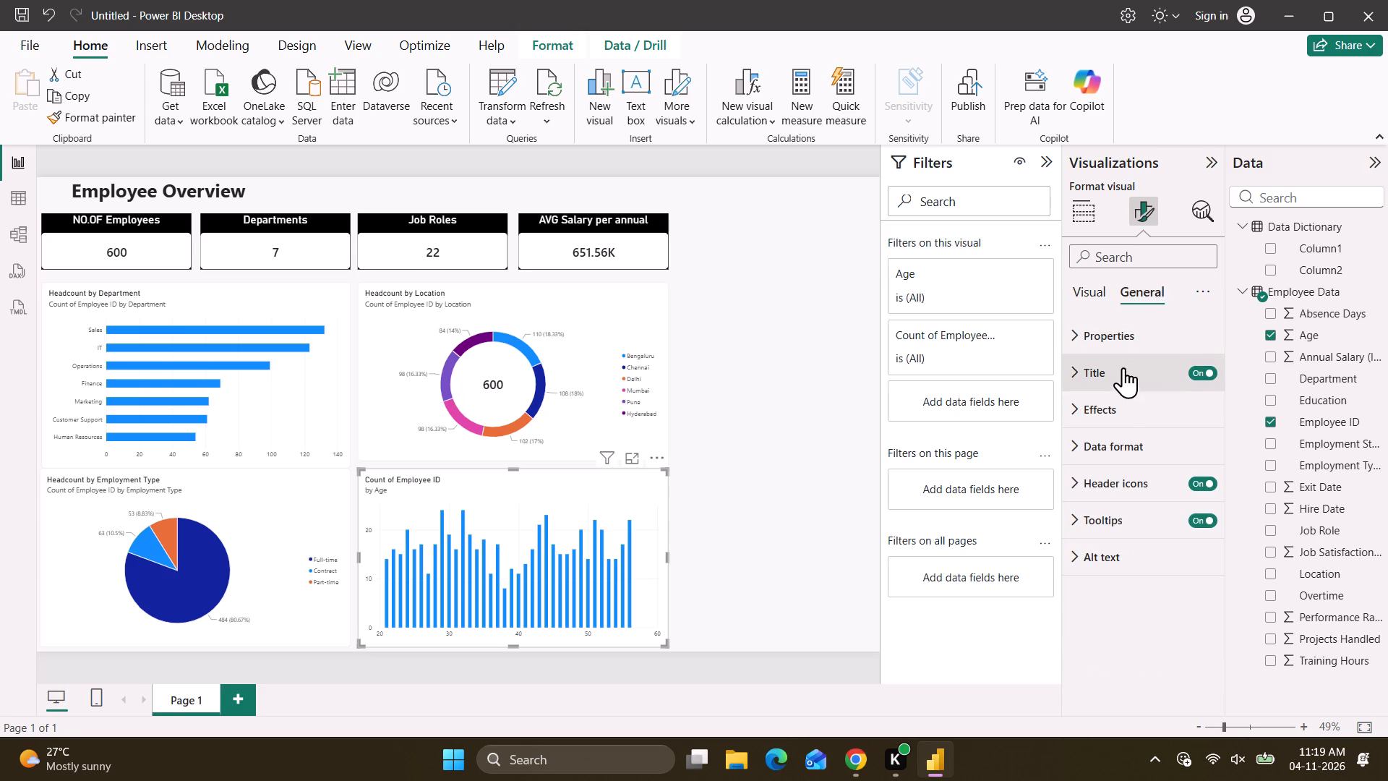
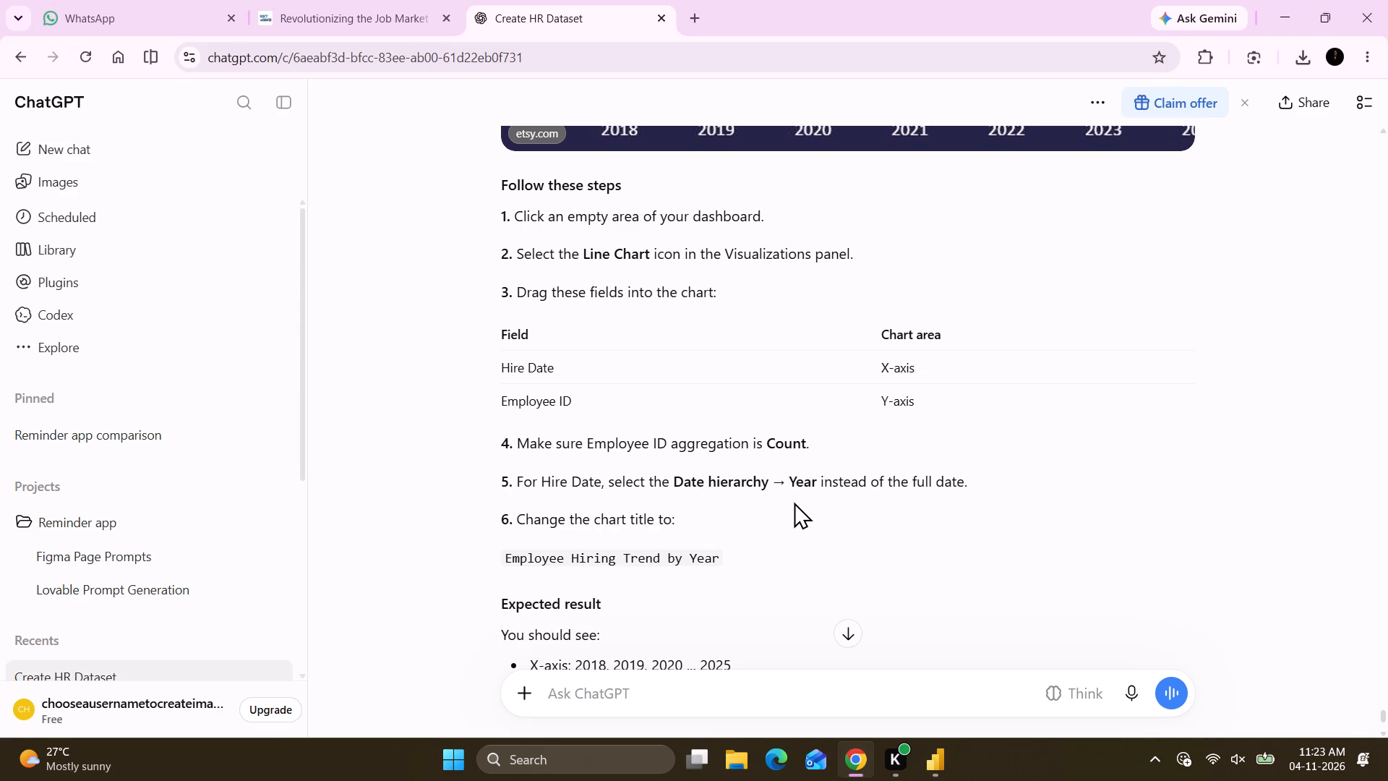
pyautogui.scroll(-1, 703, 524)
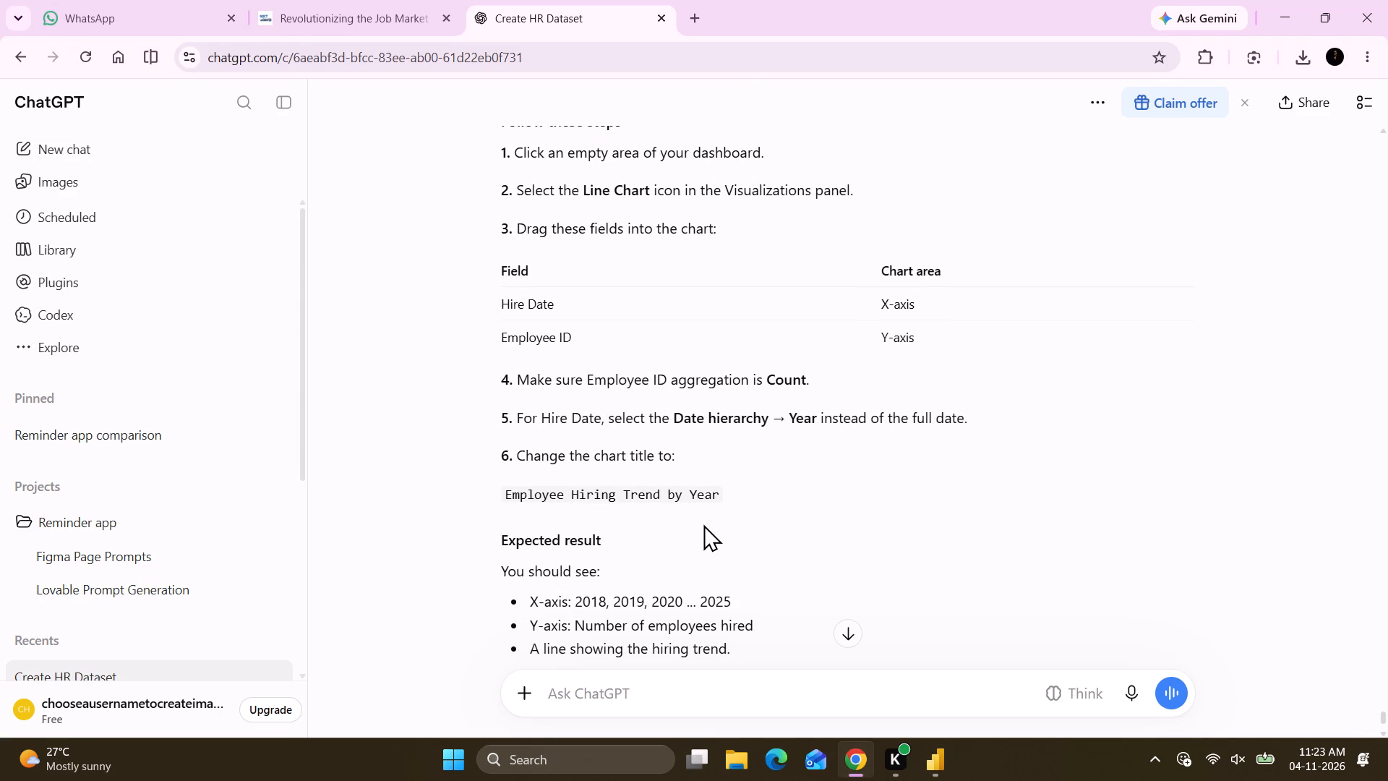
pyautogui.hotkey('alt', 'Tab')
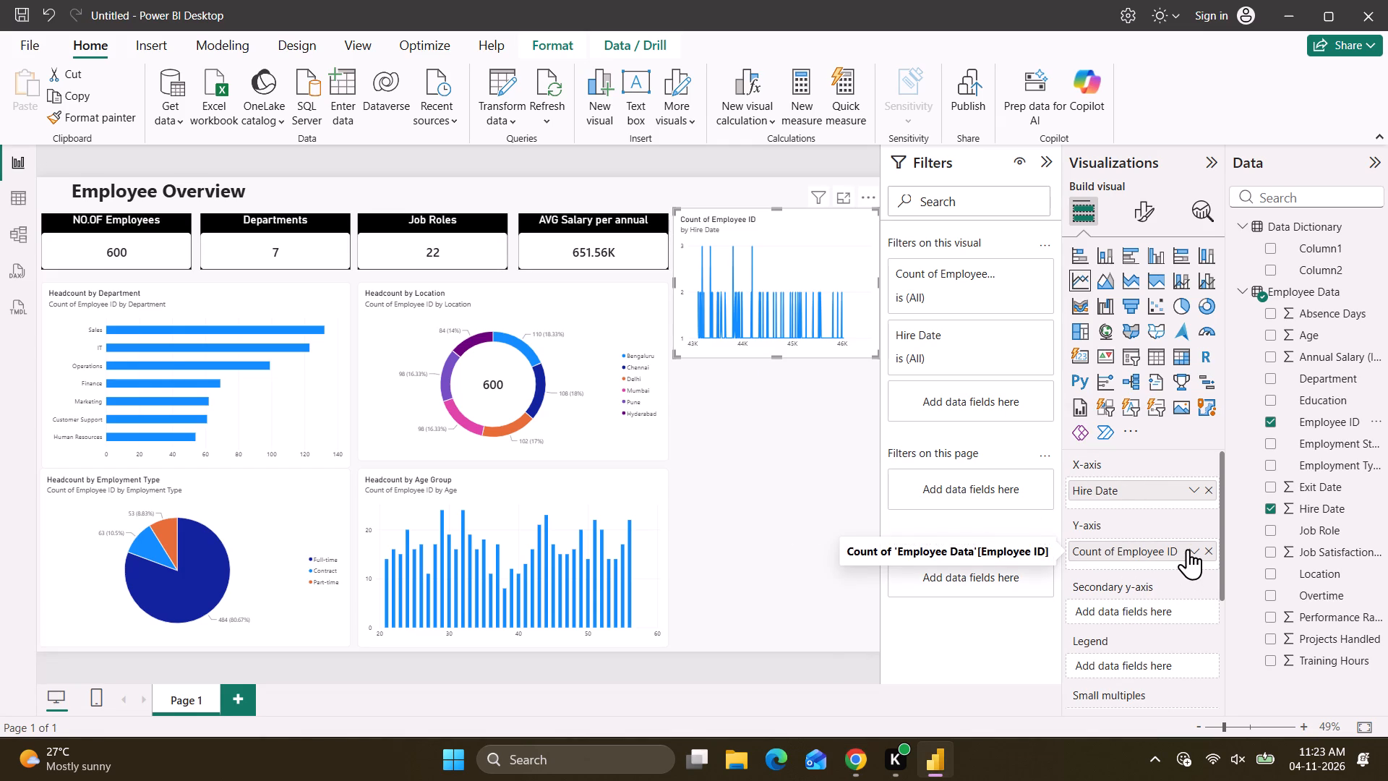
pyautogui.scroll(-1, 1134, 579)
pyautogui.hotkey('alt', 'Tab')
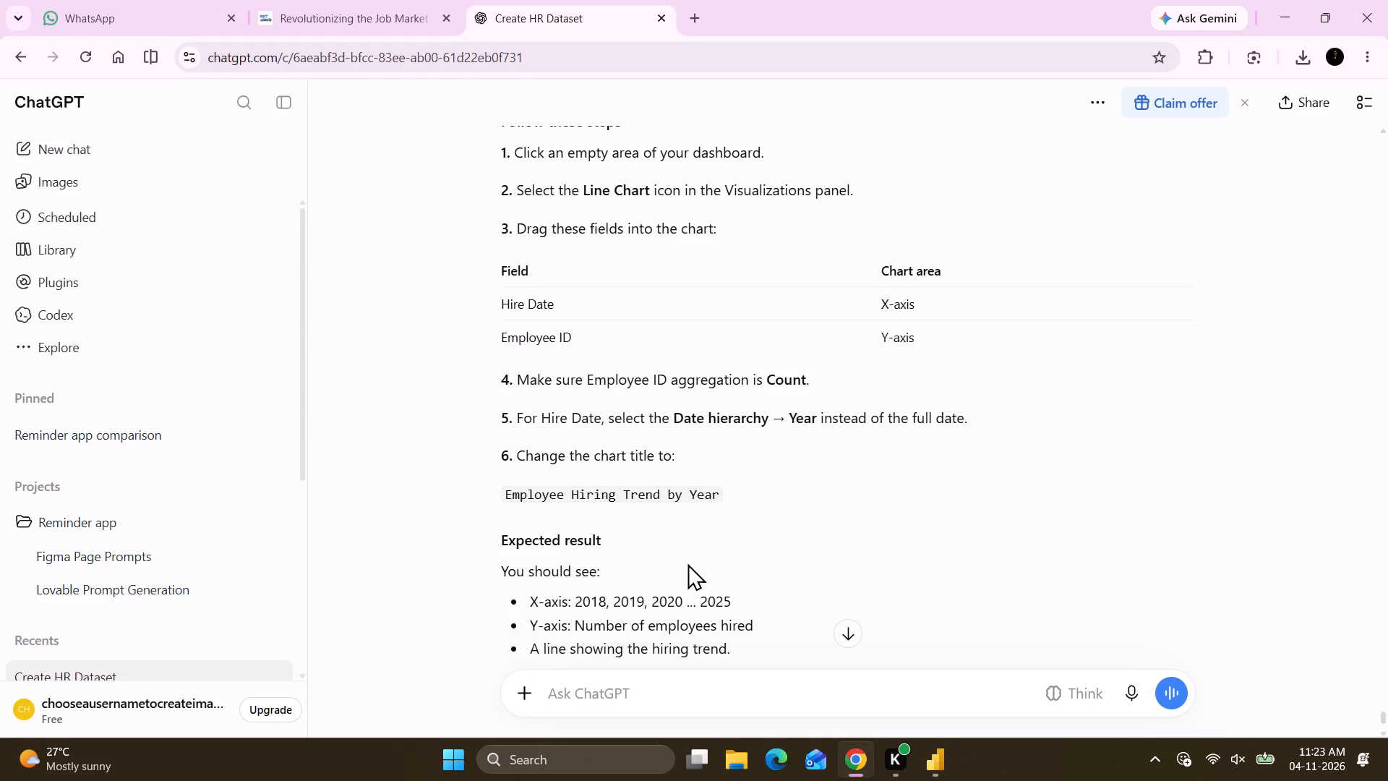
pyautogui.scroll(-3, 687, 563)
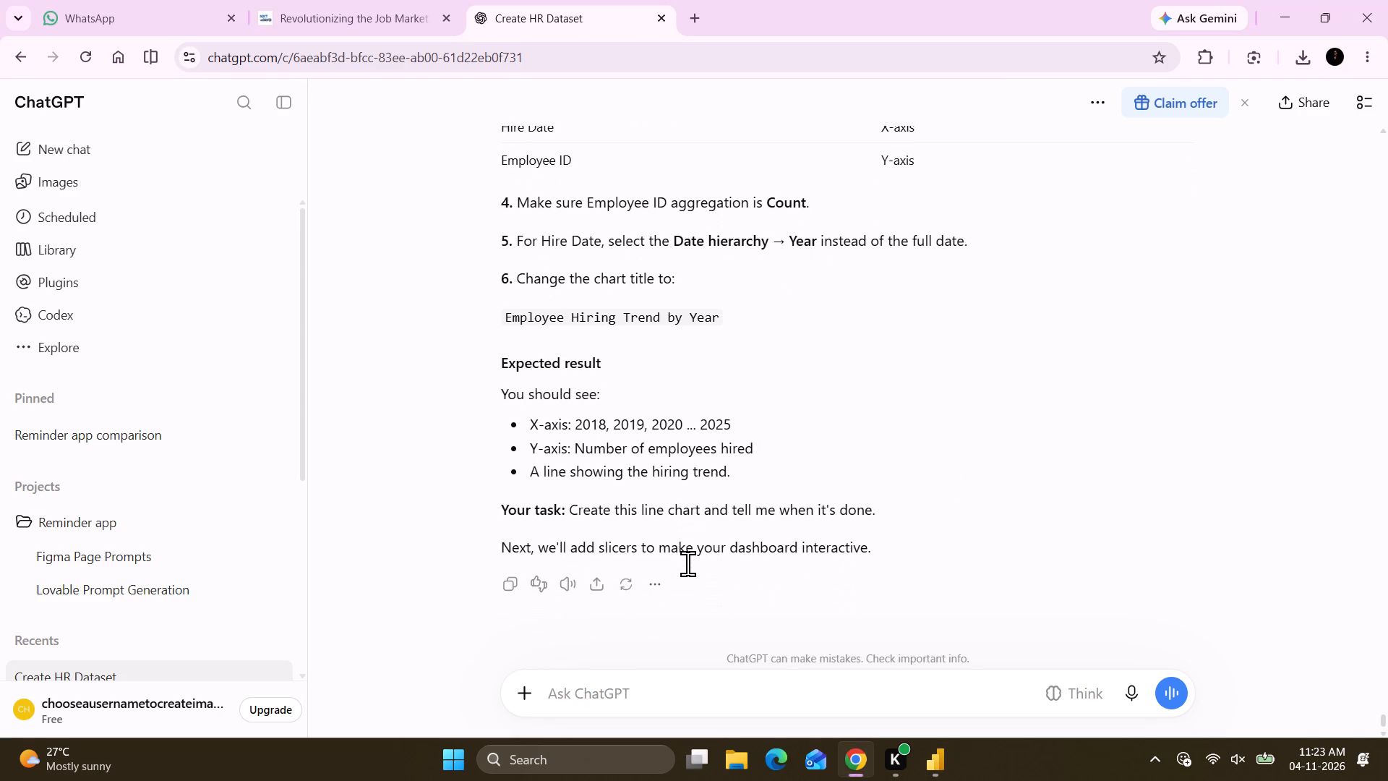
pyautogui.scroll(-1, 687, 563)
pyautogui.scroll(1, 716, 475)
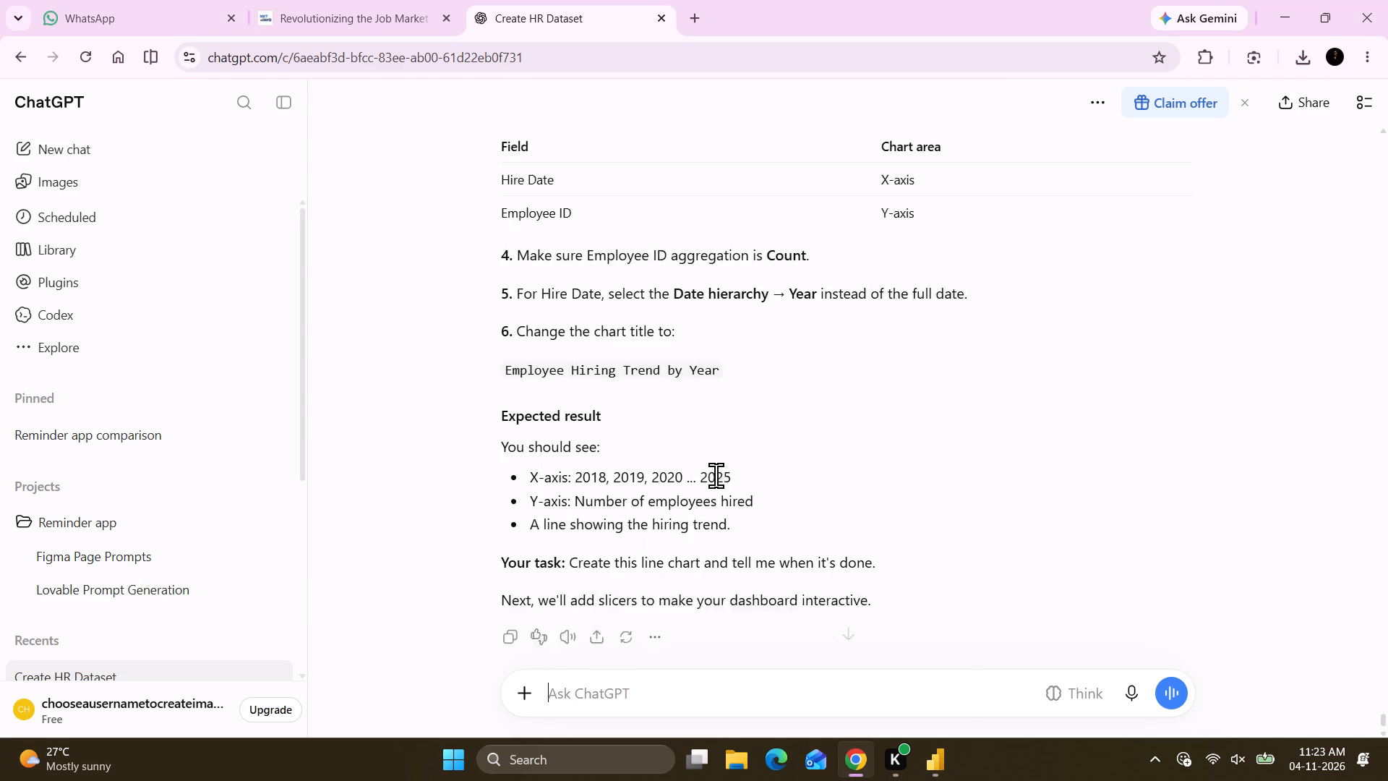
pyautogui.scroll(1, 716, 475)
pyautogui.hotkey('alt', 'Tab')
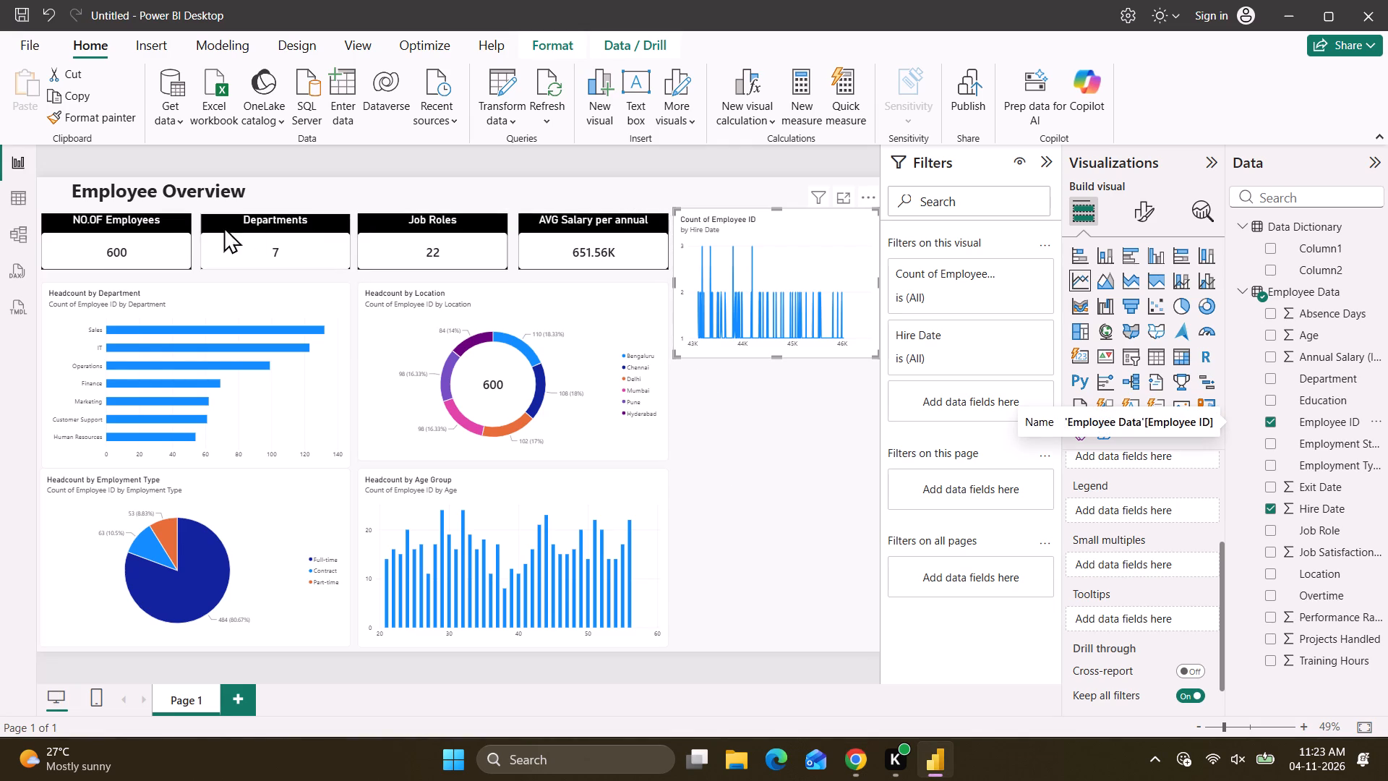
# Narrow the NO.OF Employees, Departments and Job Roles cards, and close up the card row with AVG Salary per annual beside Job Roles.
pyautogui.click(184, 234)
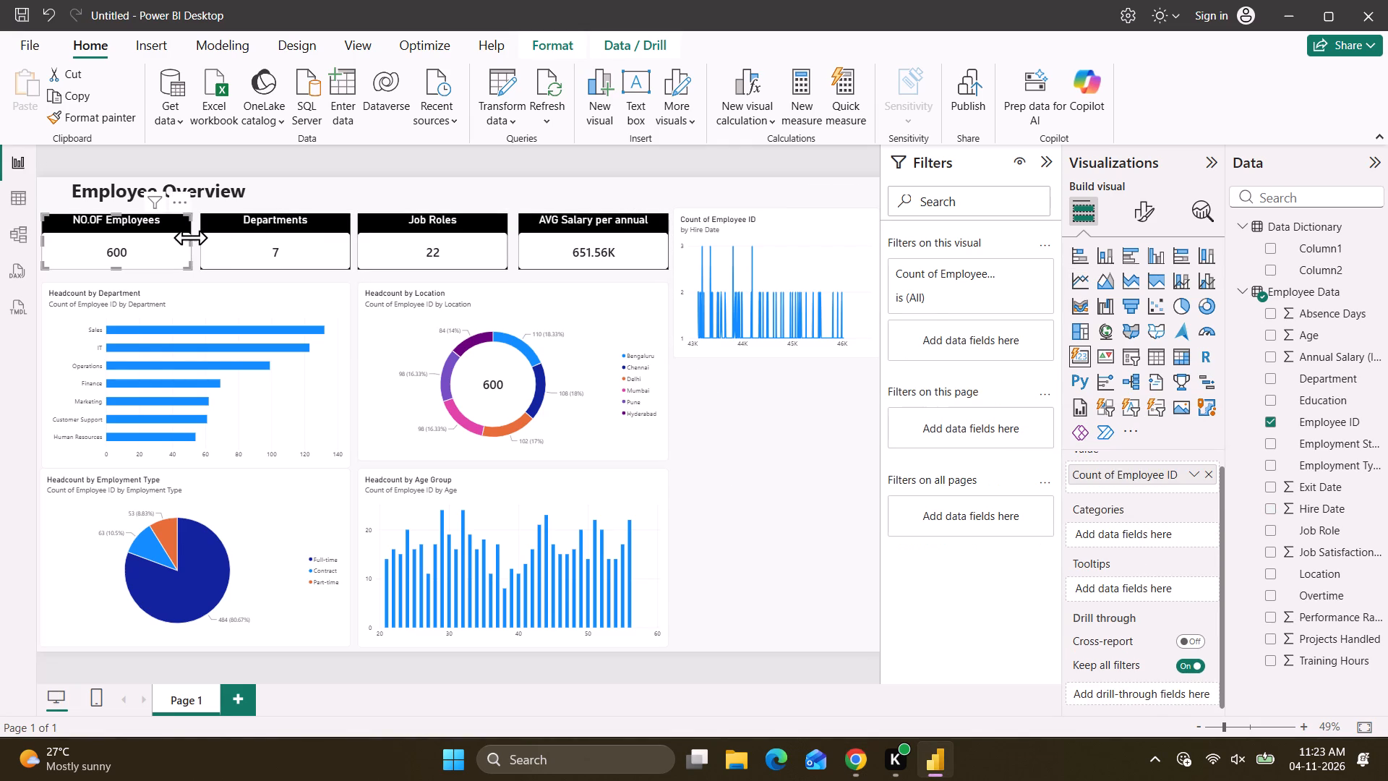
pyautogui.moveTo(190, 239); pyautogui.dragTo(155, 237)
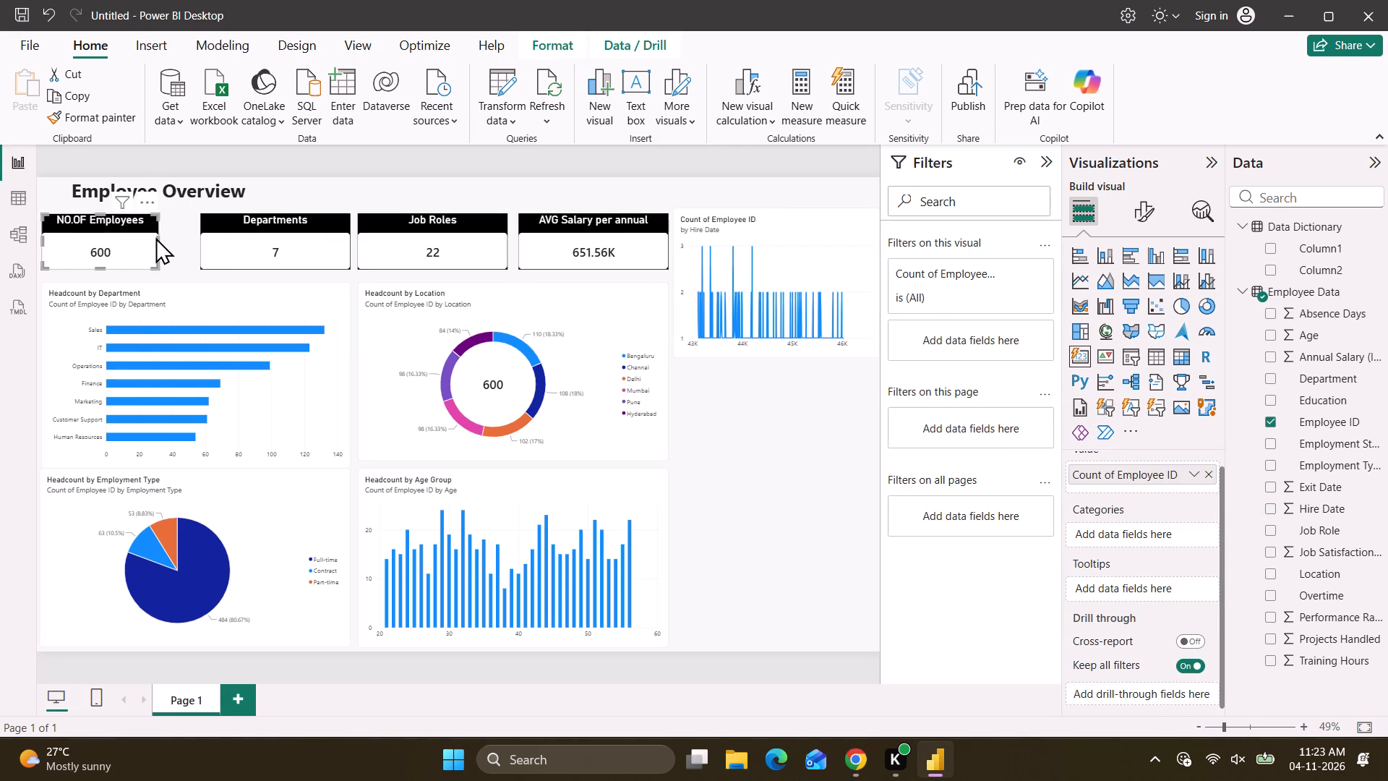
pyautogui.moveTo(301, 247); pyautogui.dragTo(266, 247)
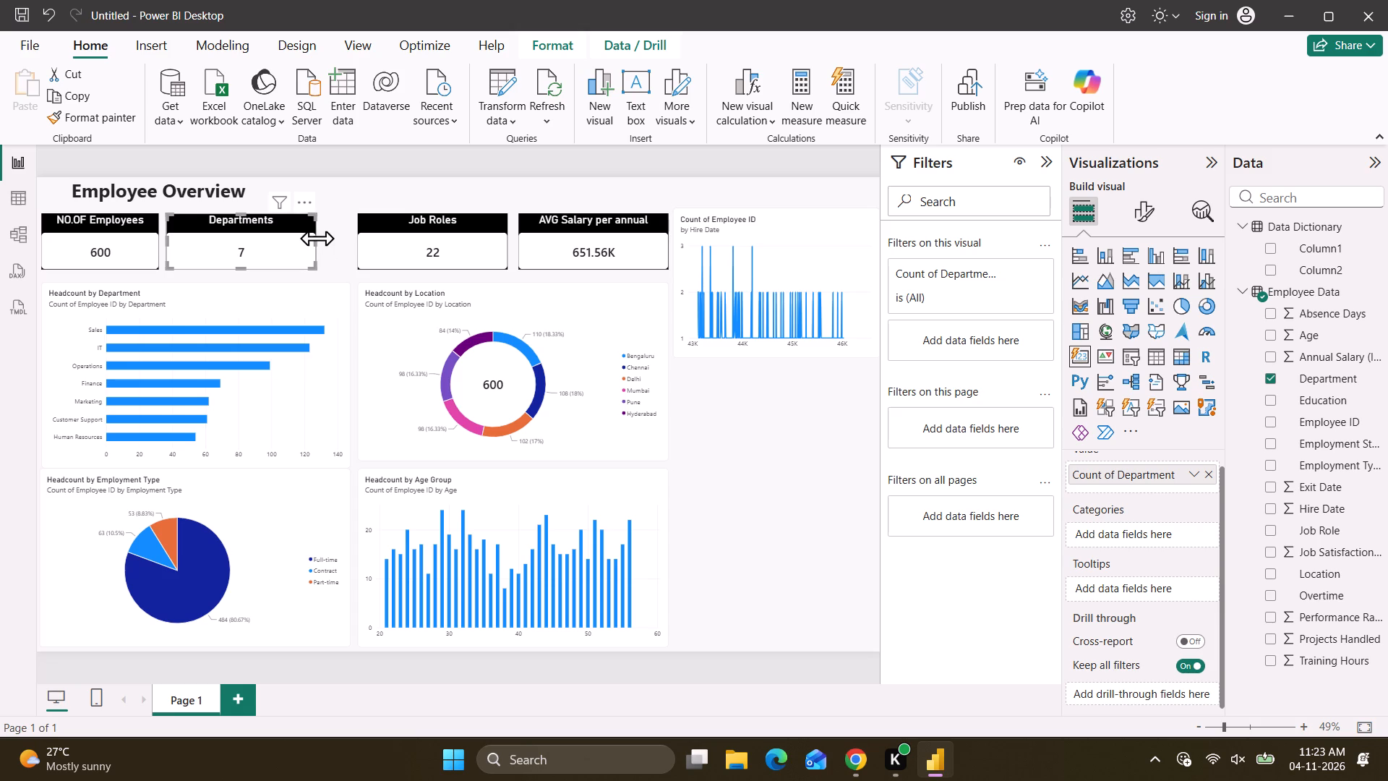
pyautogui.moveTo(317, 238); pyautogui.dragTo(284, 239)
pyautogui.moveTo(456, 236); pyautogui.dragTo(389, 236)
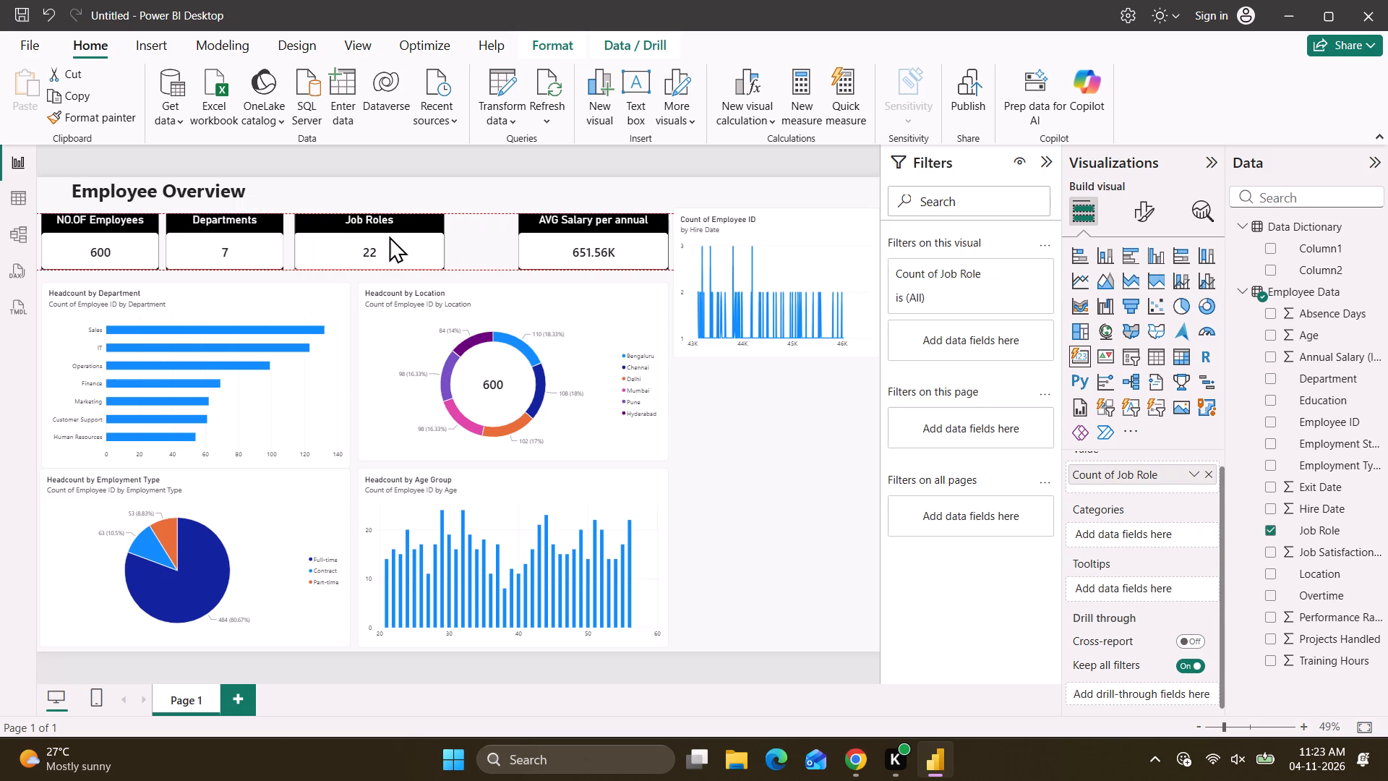
pyautogui.moveTo(389, 236); pyautogui.dragTo(390, 234)
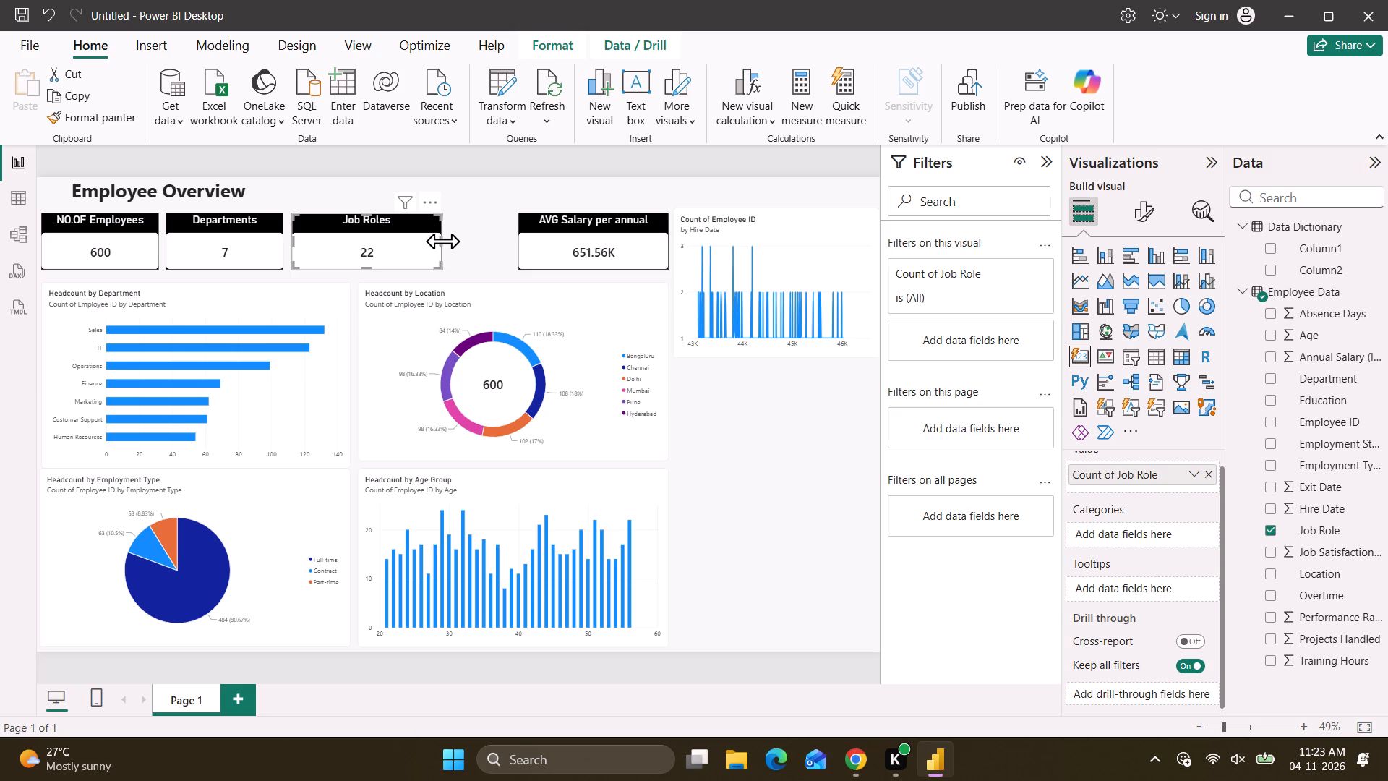
pyautogui.moveTo(442, 241); pyautogui.dragTo(399, 240)
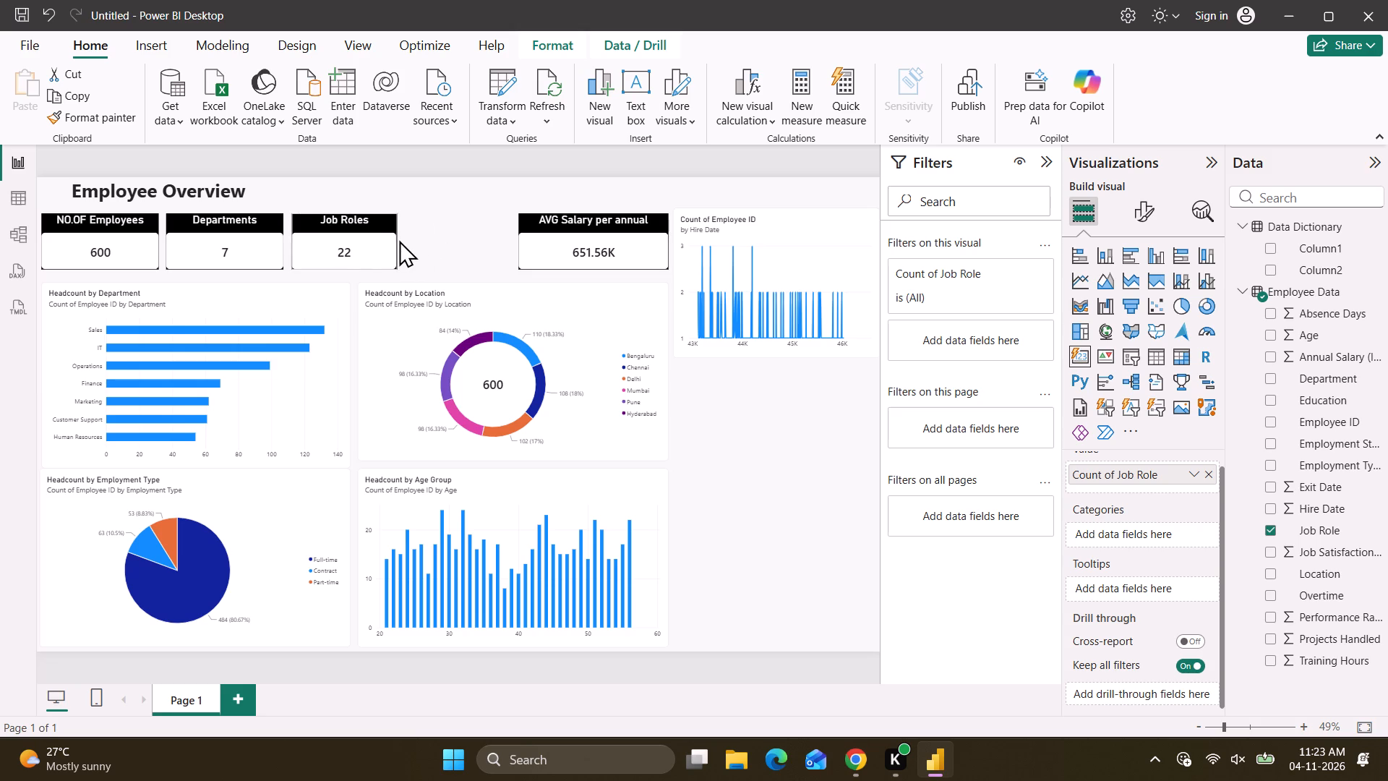
pyautogui.moveTo(399, 240); pyautogui.dragTo(402, 239)
pyautogui.click(627, 248)
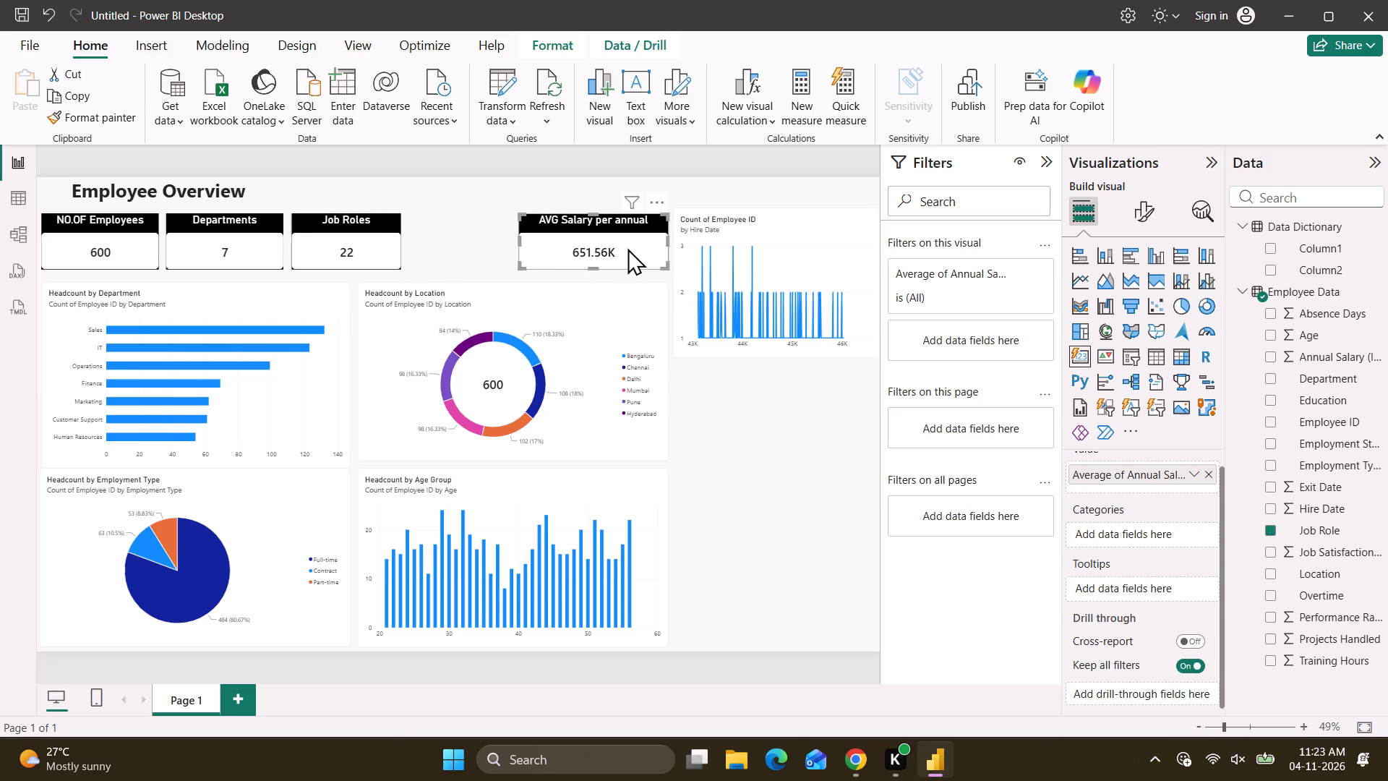
pyautogui.moveTo(627, 248); pyautogui.dragTo(520, 246)
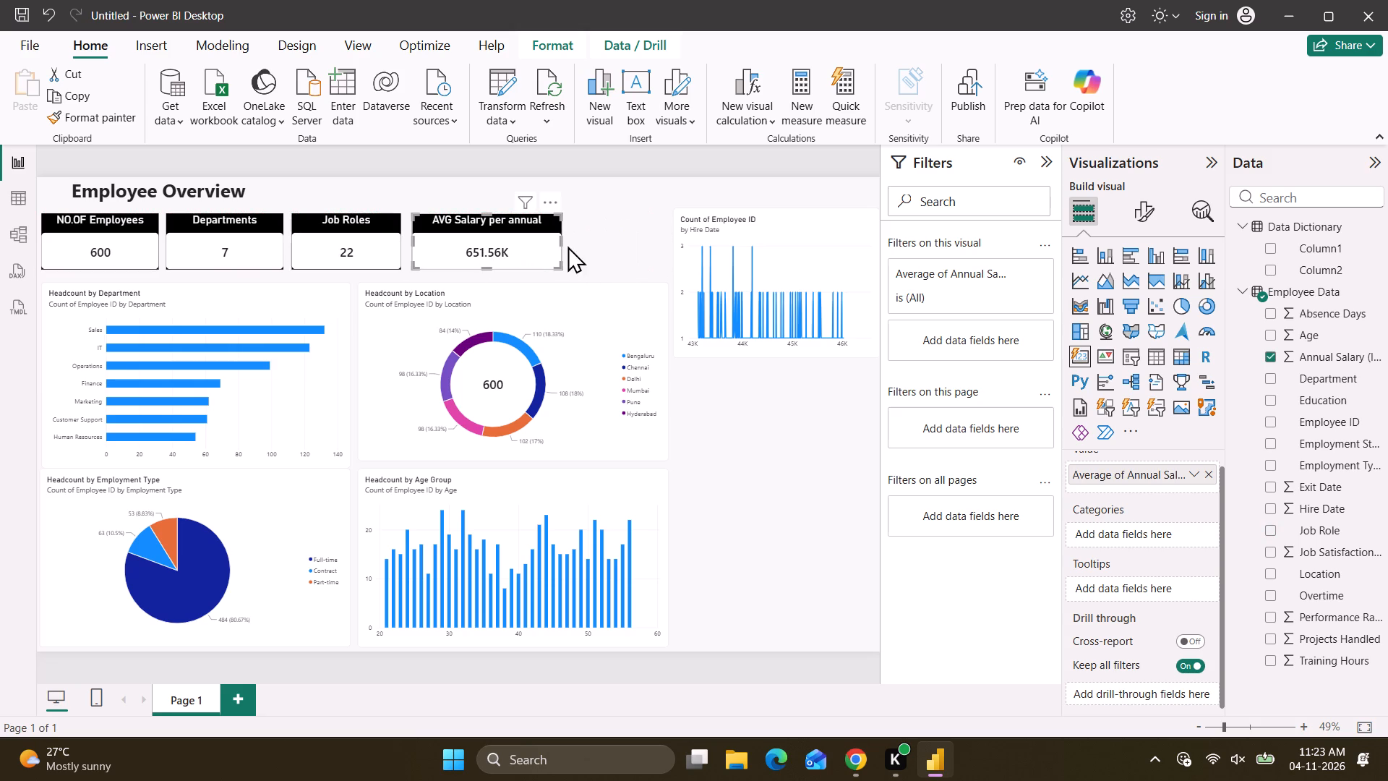
# Narrow the Headcount by Department bar chart and move the Headcount by Location donut chart closer beside it.
pyautogui.click(313, 317)
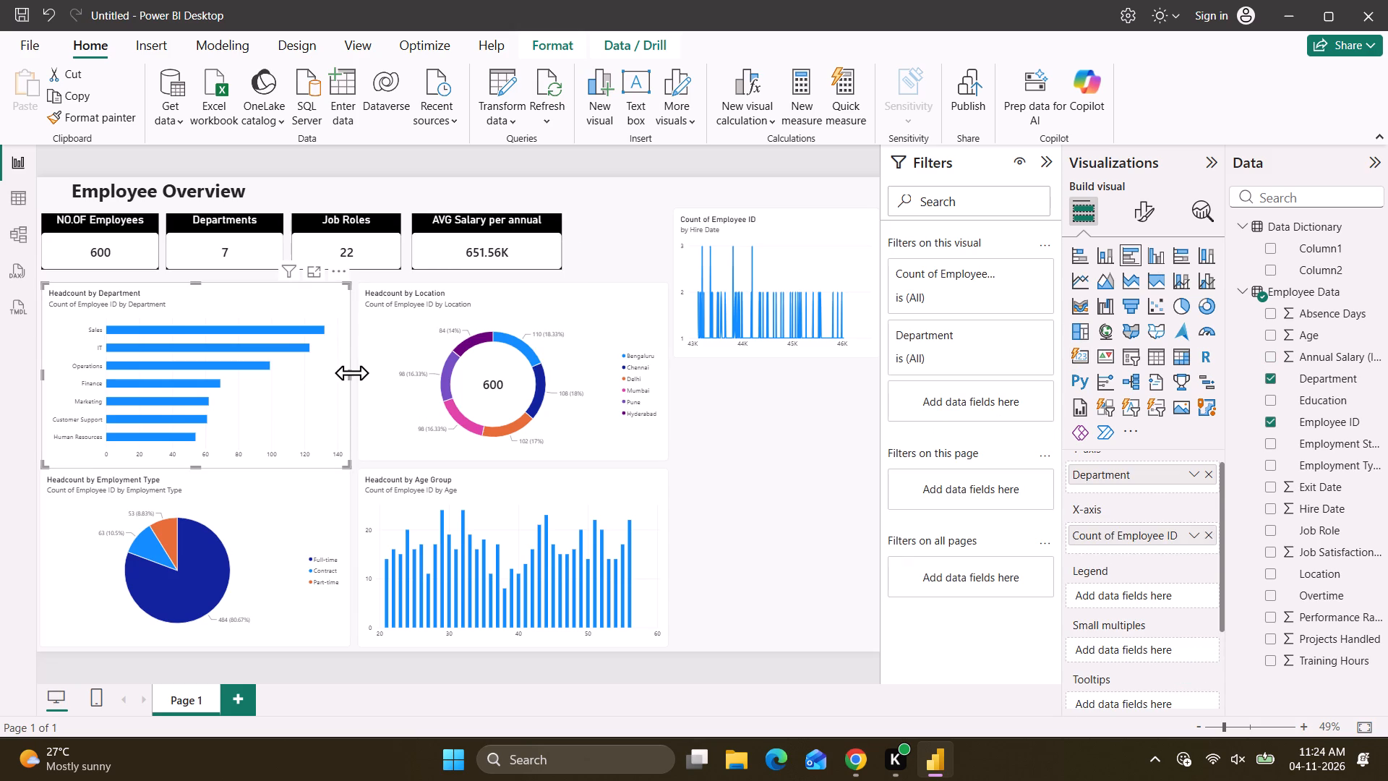
pyautogui.moveTo(351, 372); pyautogui.dragTo(332, 372)
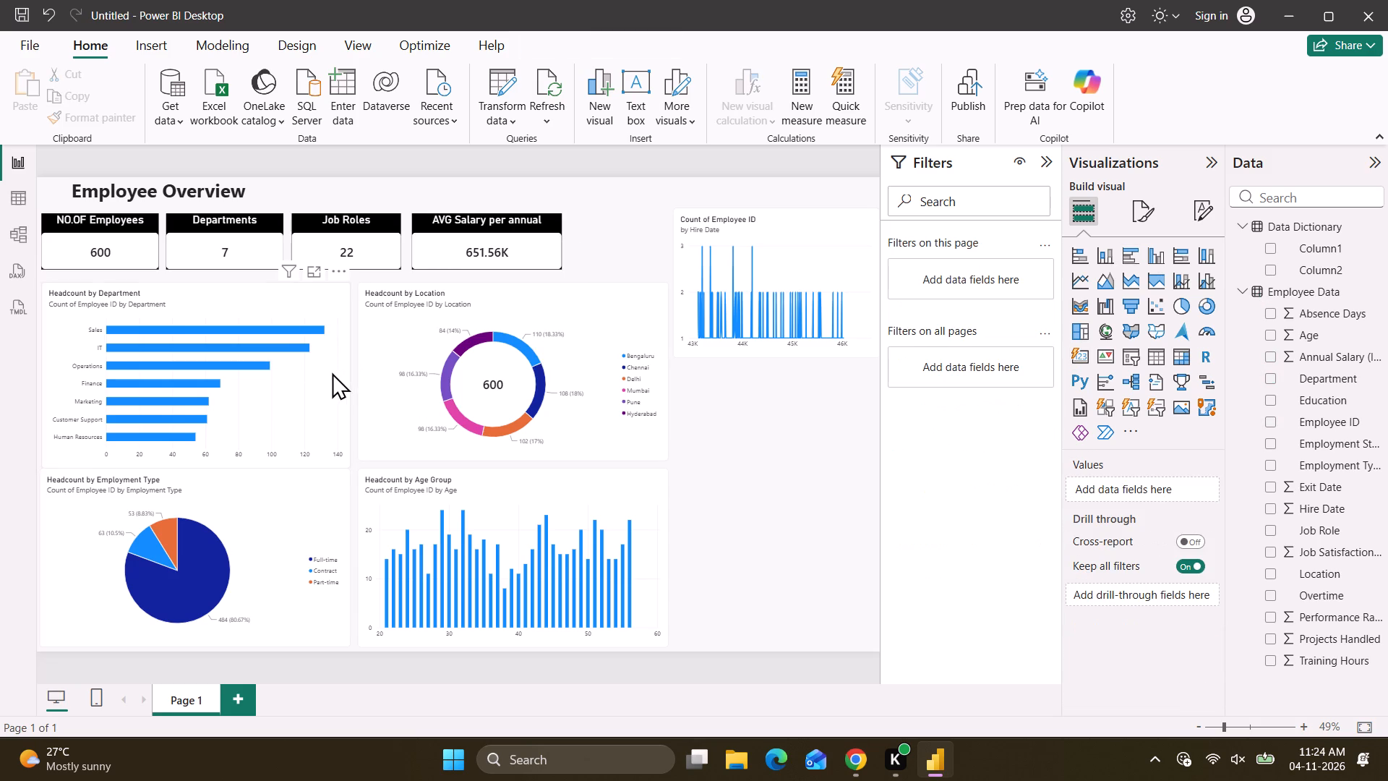
pyautogui.click(332, 372)
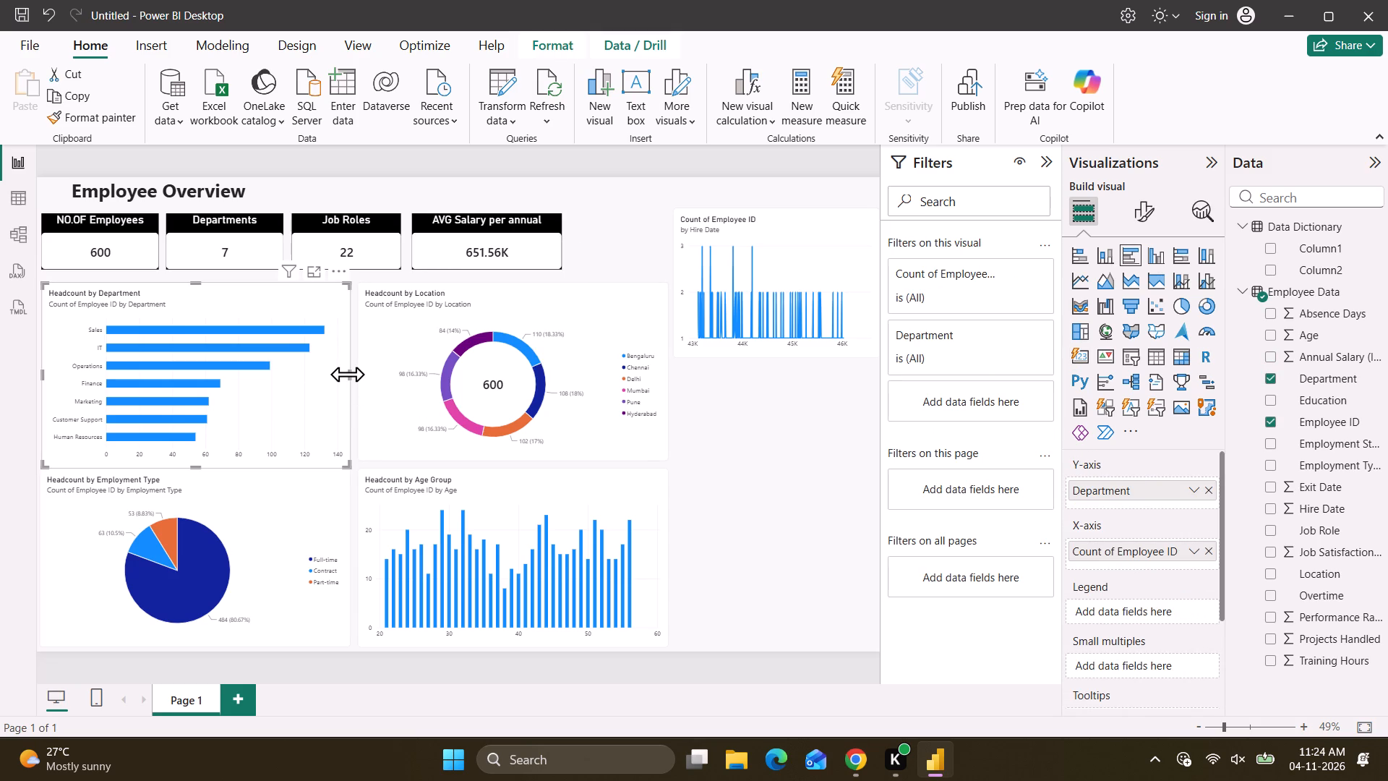
pyautogui.moveTo(347, 374); pyautogui.dragTo(307, 372)
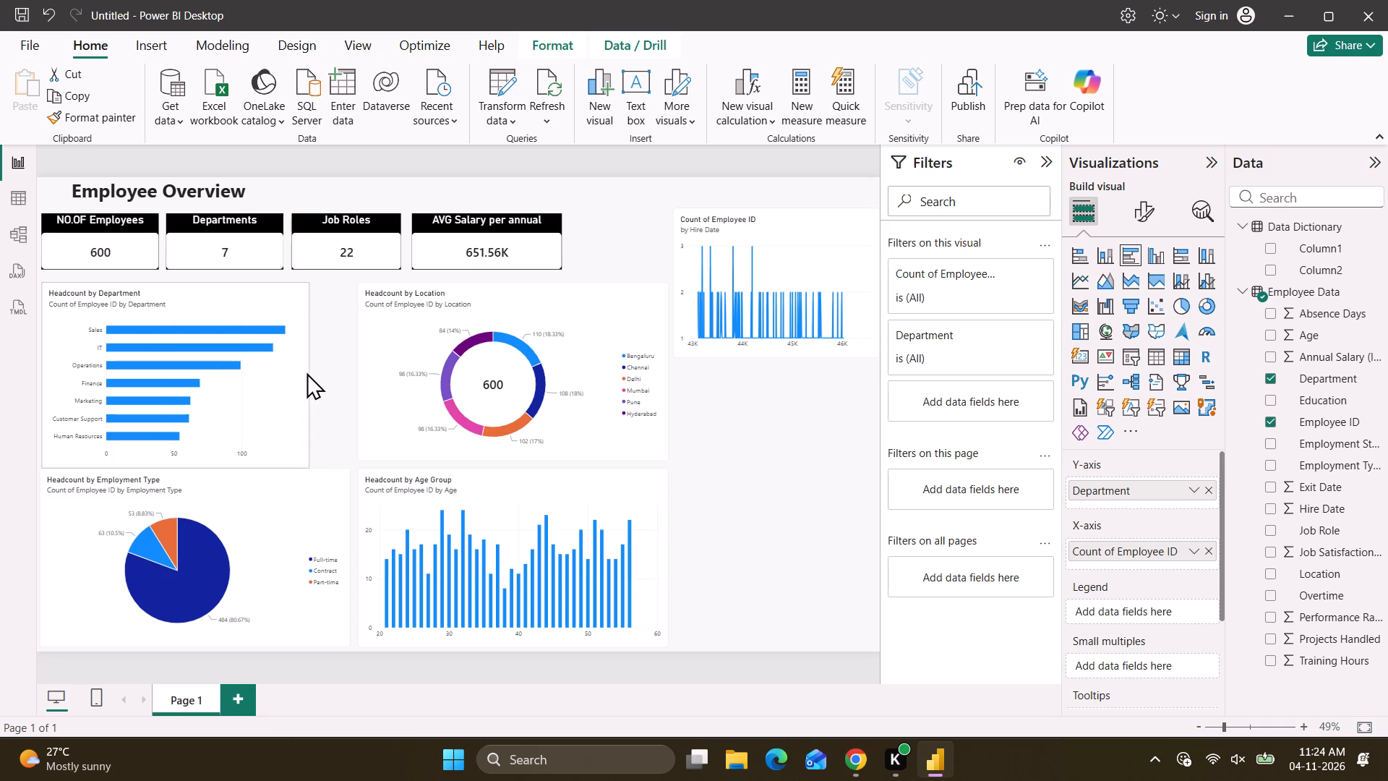
pyautogui.moveTo(307, 372); pyautogui.dragTo(307, 372)
pyautogui.moveTo(414, 378); pyautogui.dragTo(411, 378)
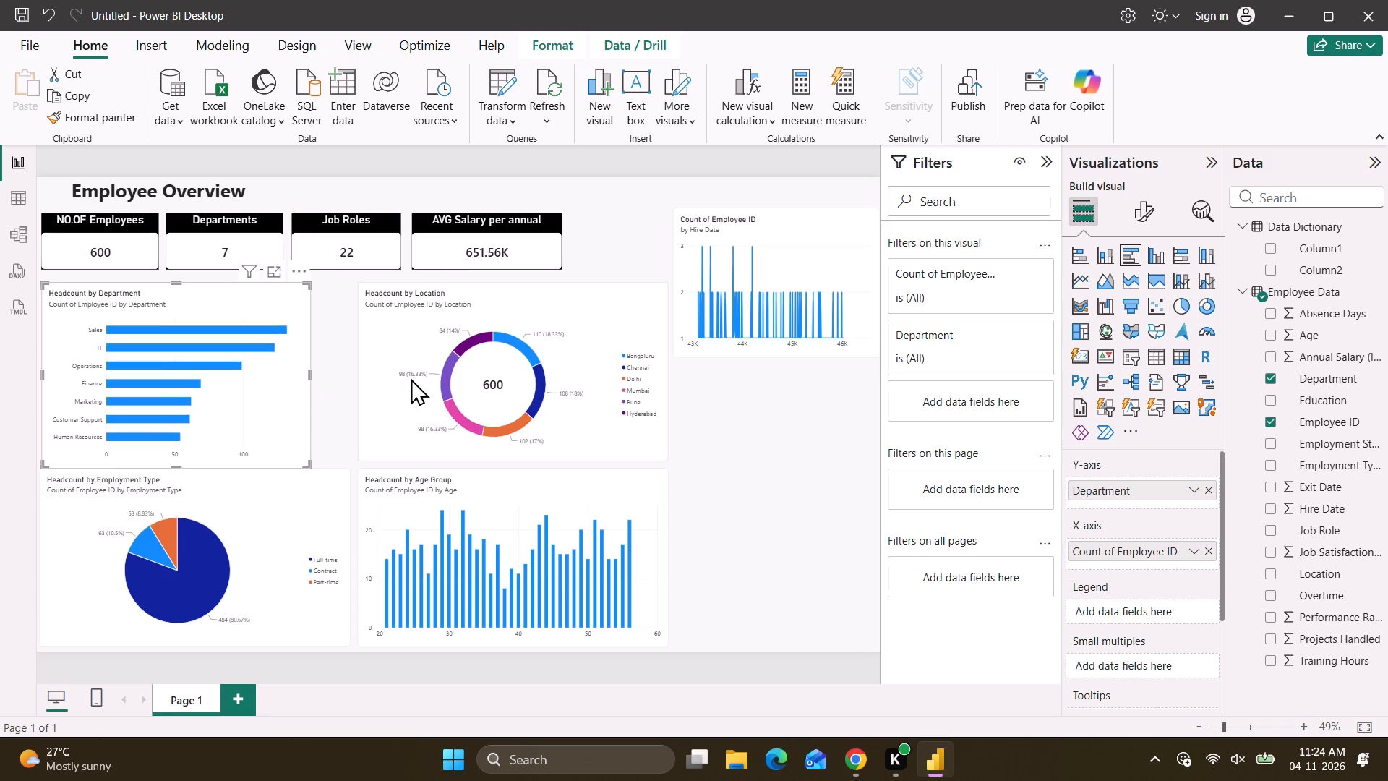
pyautogui.moveTo(411, 378); pyautogui.dragTo(381, 378)
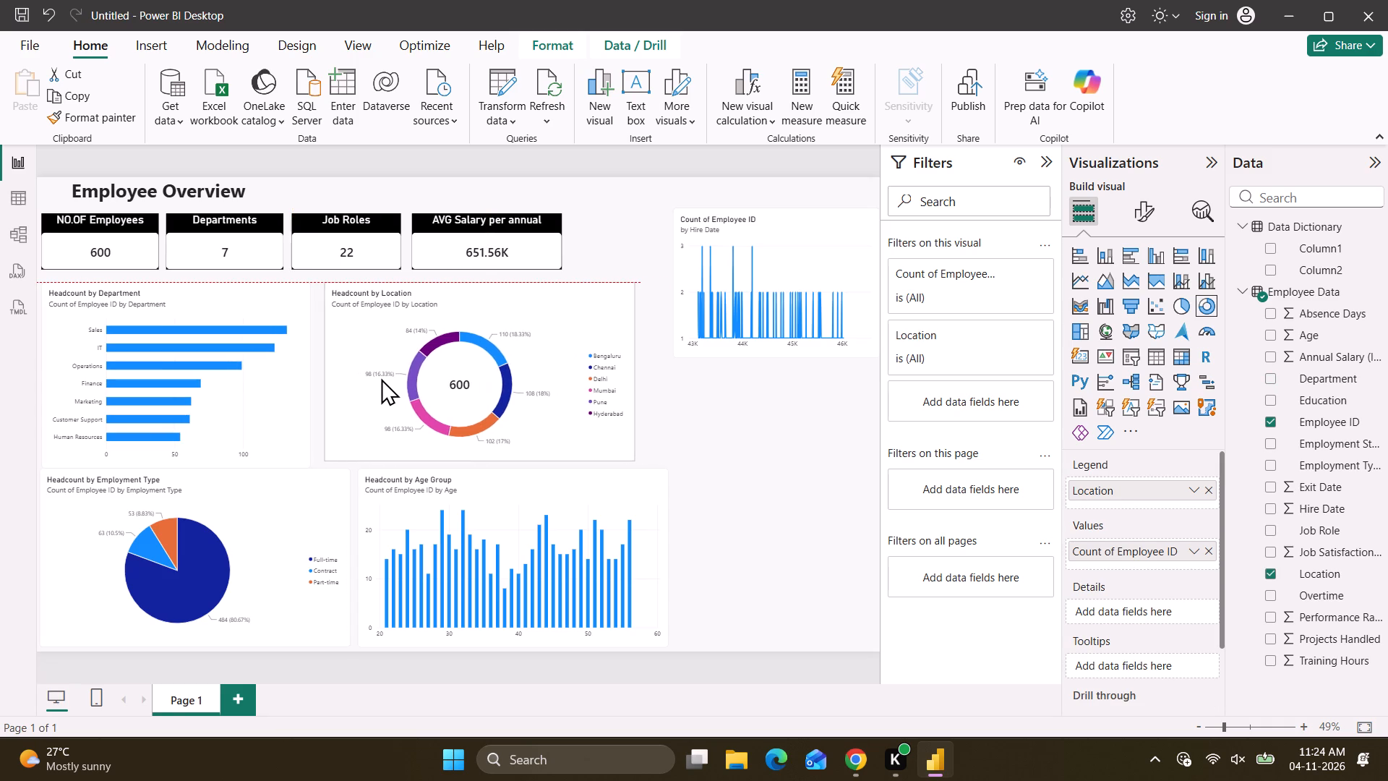
pyautogui.moveTo(381, 378); pyautogui.dragTo(373, 376)
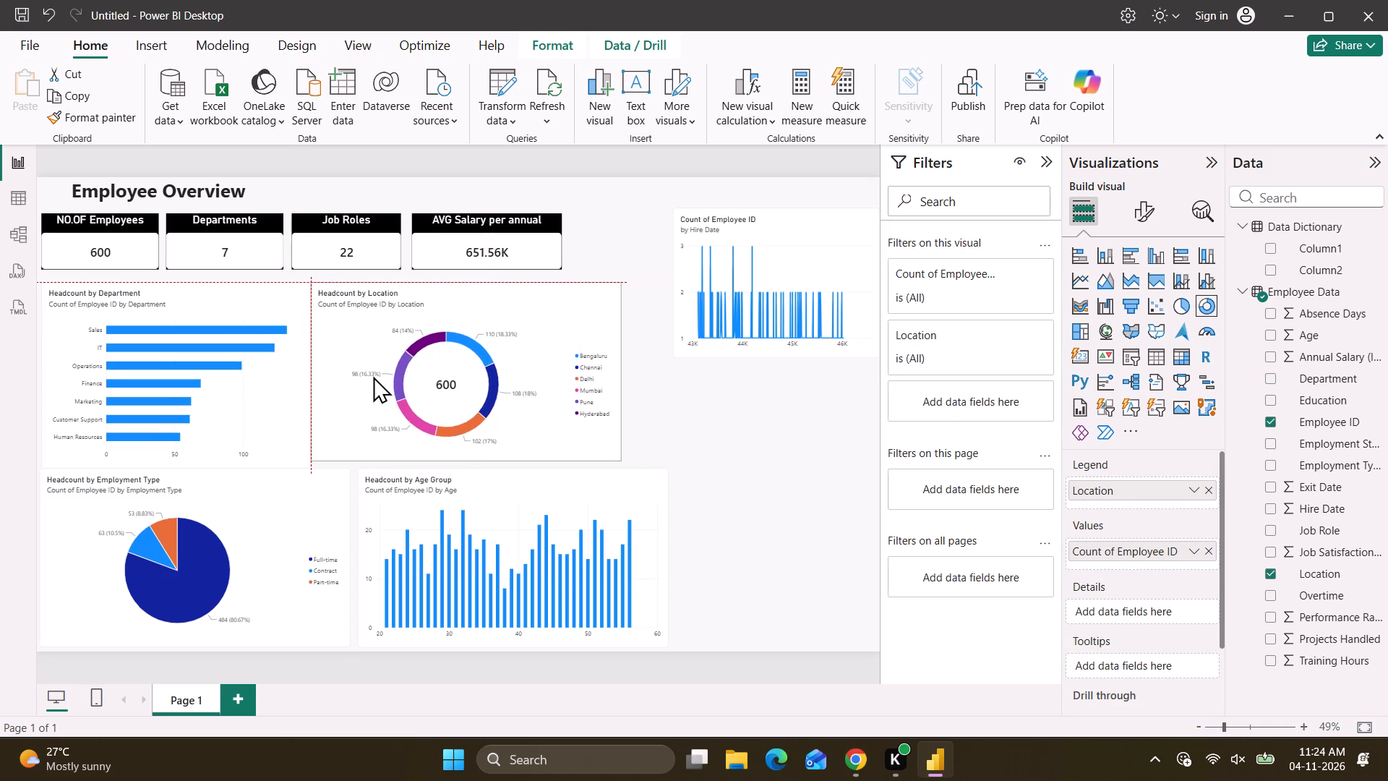
pyautogui.moveTo(373, 376); pyautogui.dragTo(377, 376)
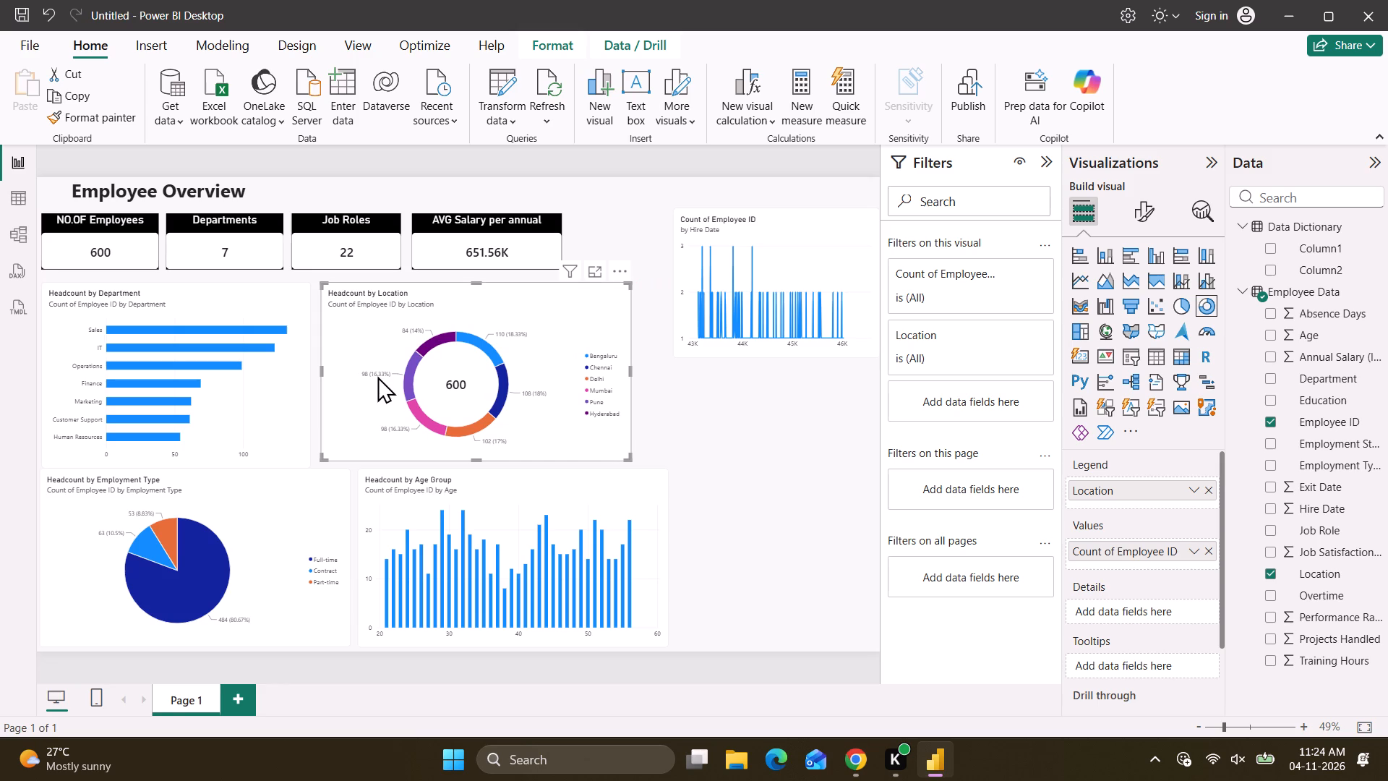
# Narrow the Headcount by Employment Type pie chart, nudge it down slightly, and move the Headcount by Age Group chart closer beside it.
pyautogui.click(312, 515)
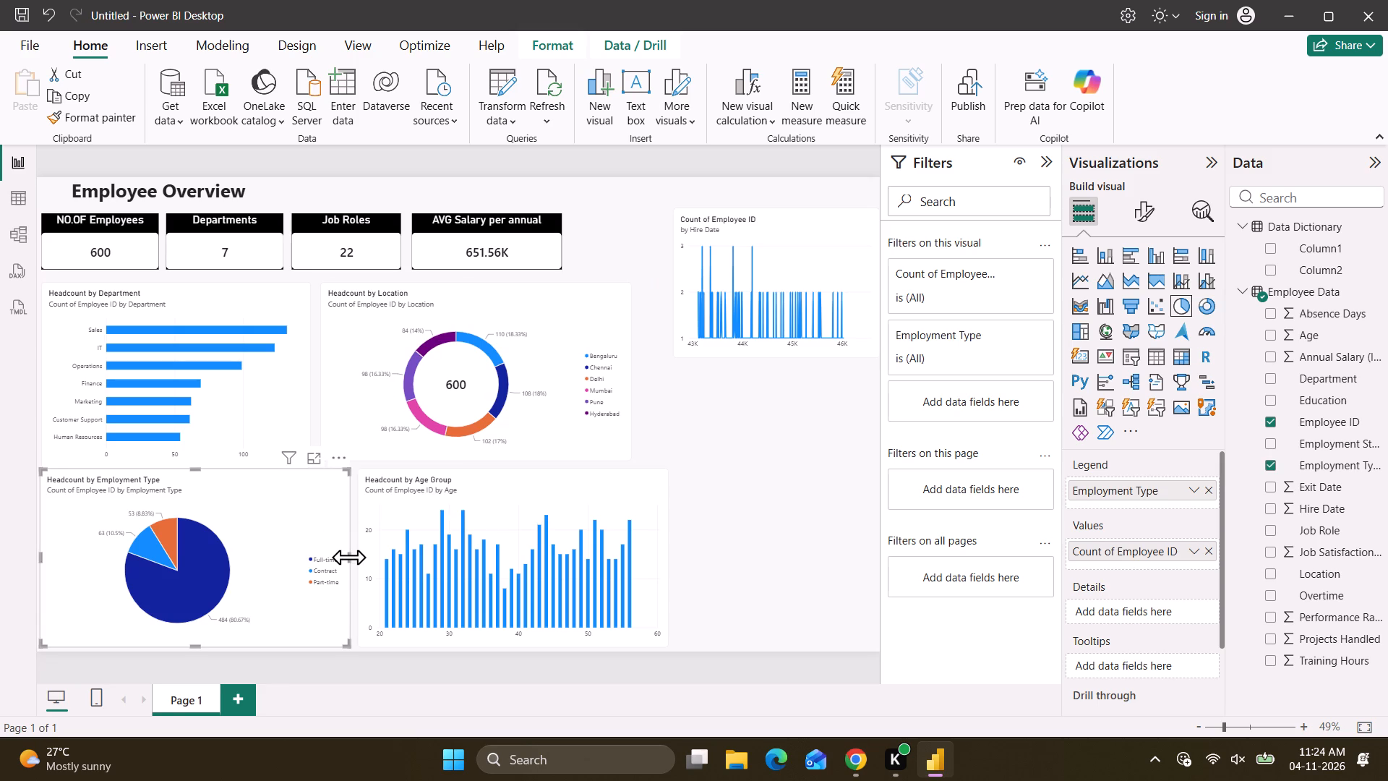
pyautogui.moveTo(348, 557); pyautogui.dragTo(308, 552)
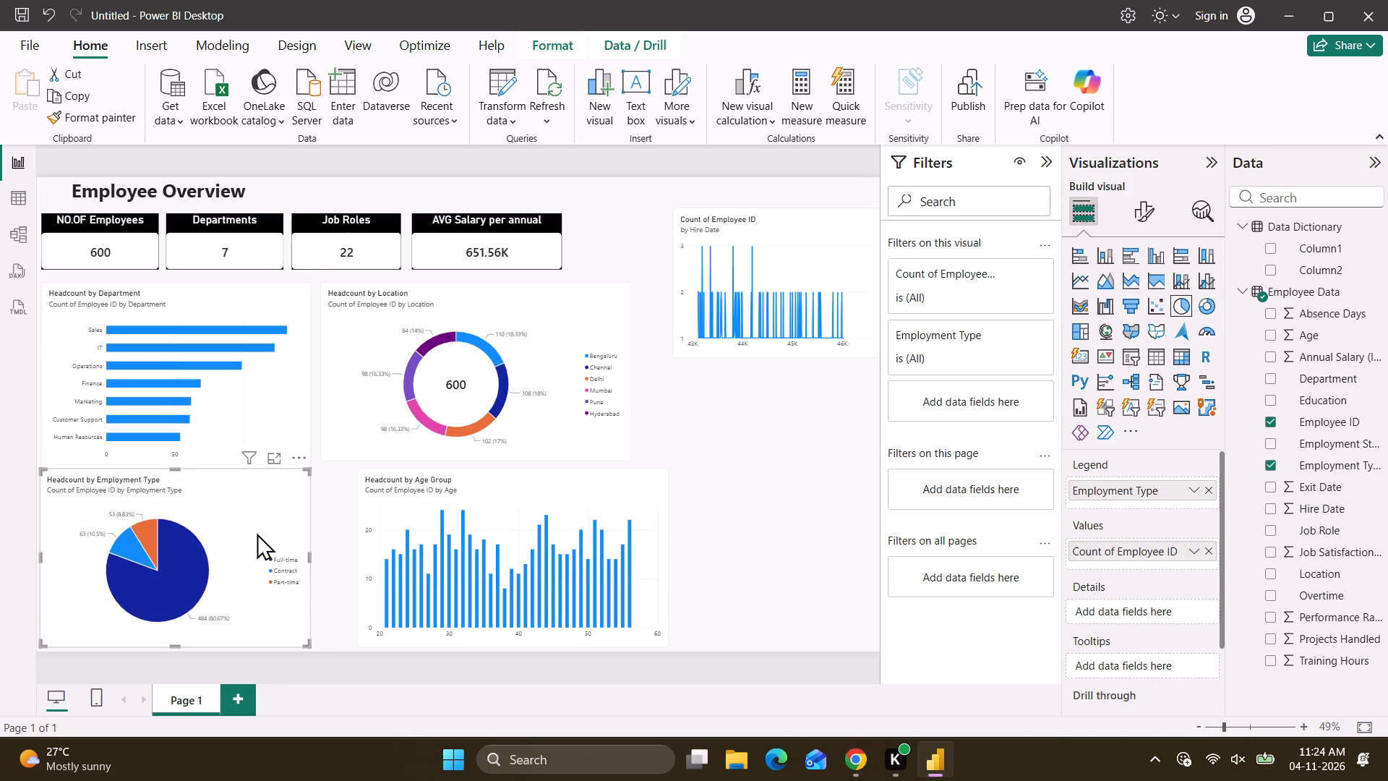
pyautogui.moveTo(257, 530); pyautogui.dragTo(257, 544)
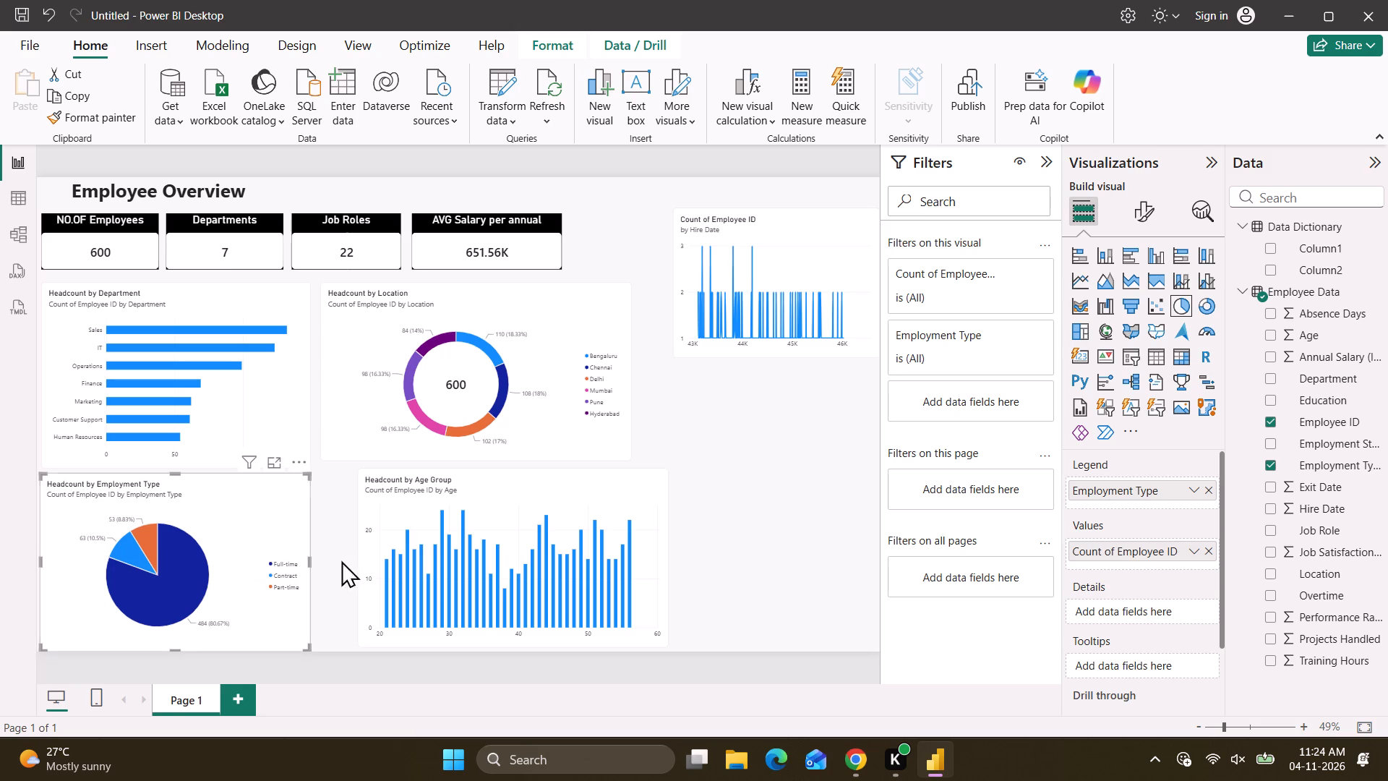
pyautogui.click(521, 504)
pyautogui.moveTo(521, 504); pyautogui.dragTo(474, 504)
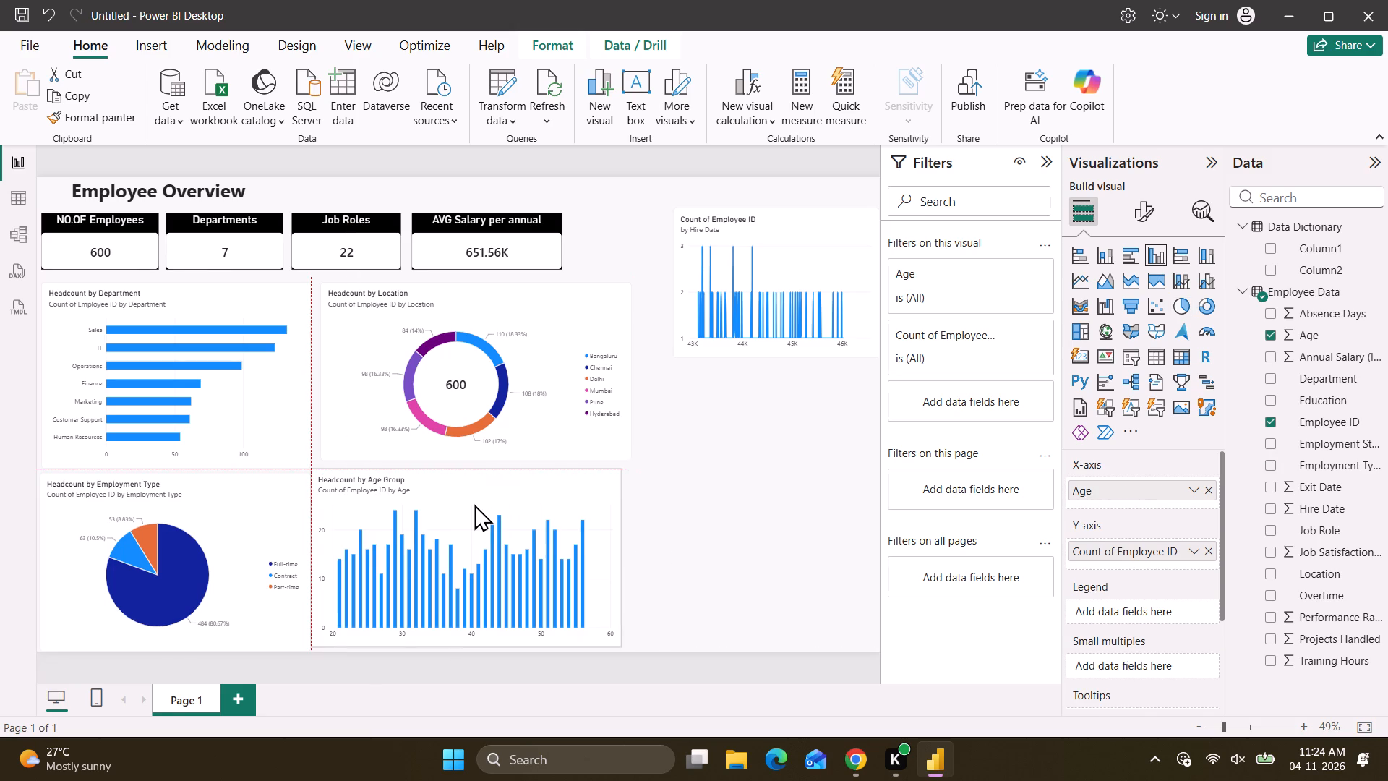
pyautogui.moveTo(474, 504); pyautogui.dragTo(489, 504)
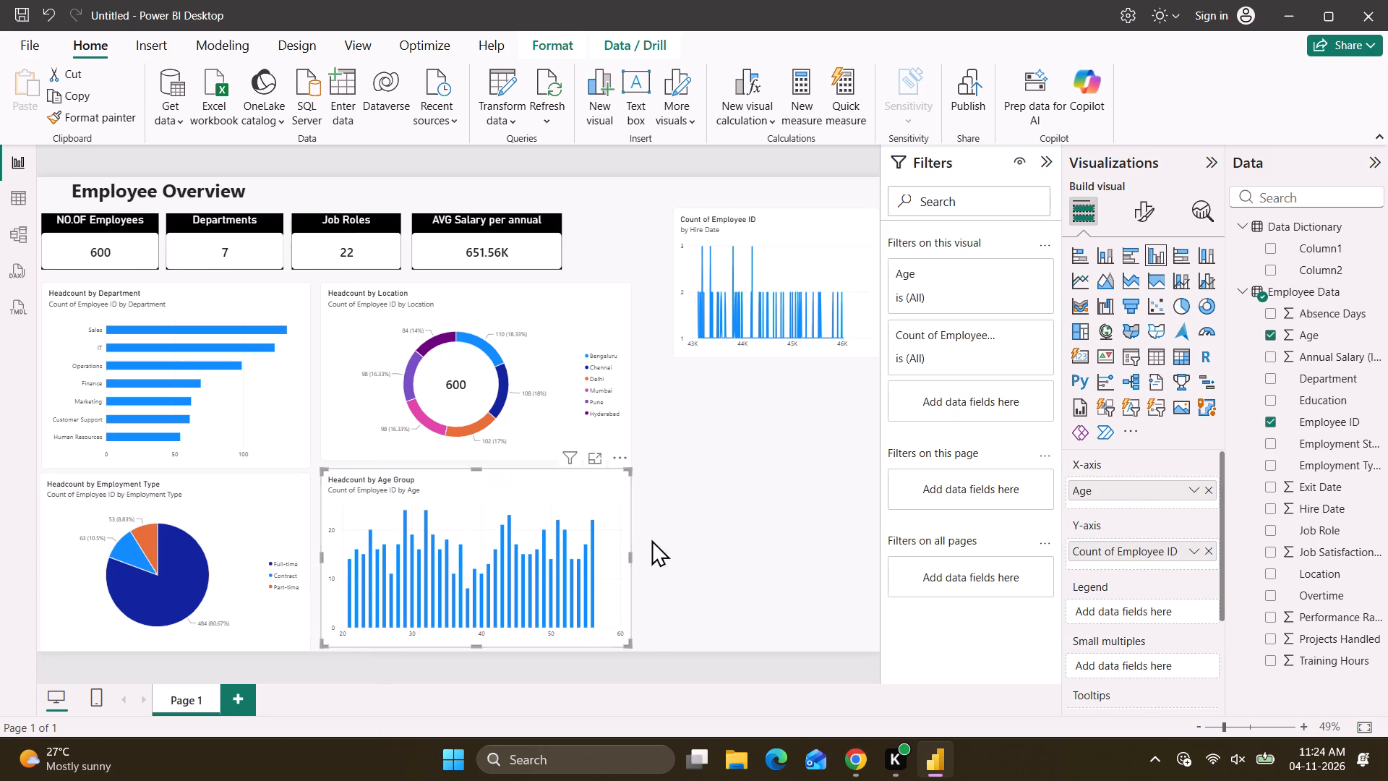
pyautogui.click(702, 500)
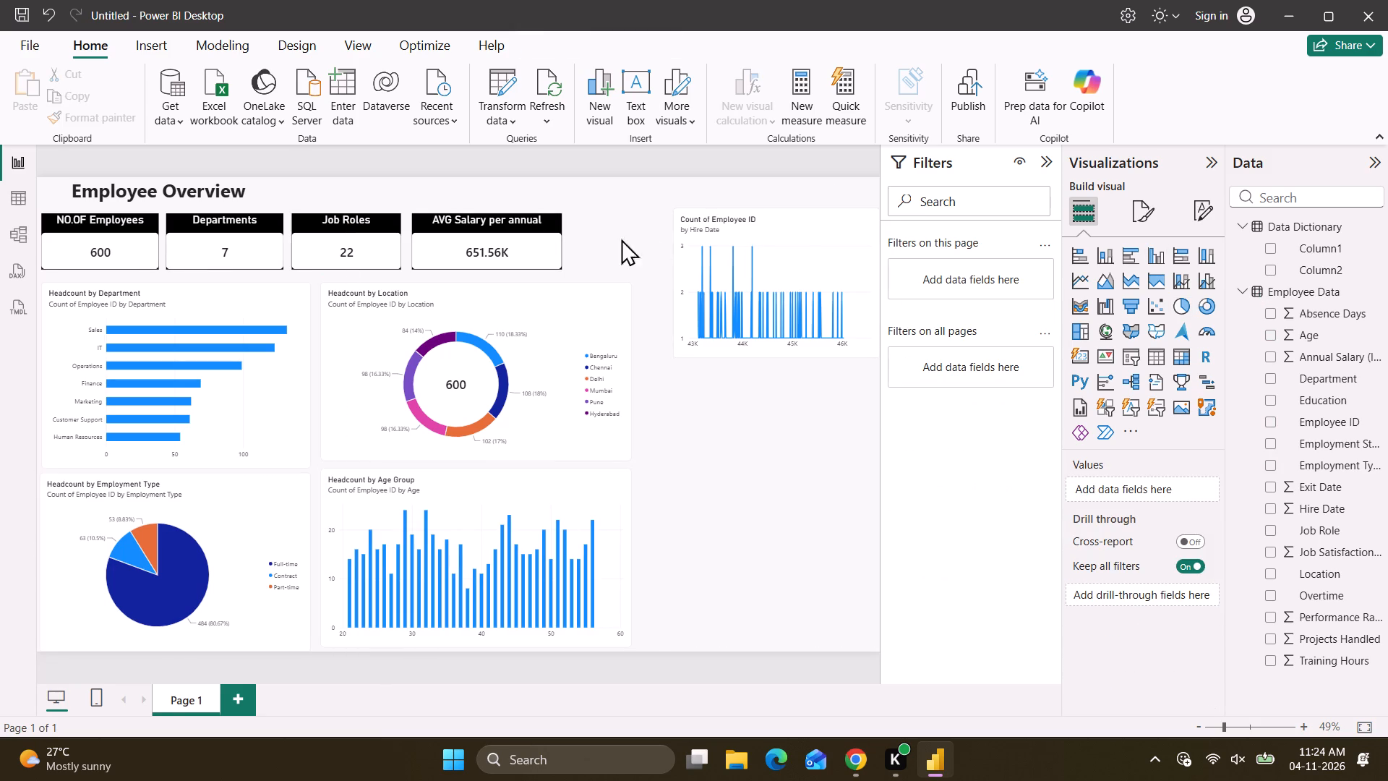
# Widen the Employee ID by Hire Date line chart by extending its left edge toward the neighbouring charts.
pyautogui.doubleClick(794, 235)
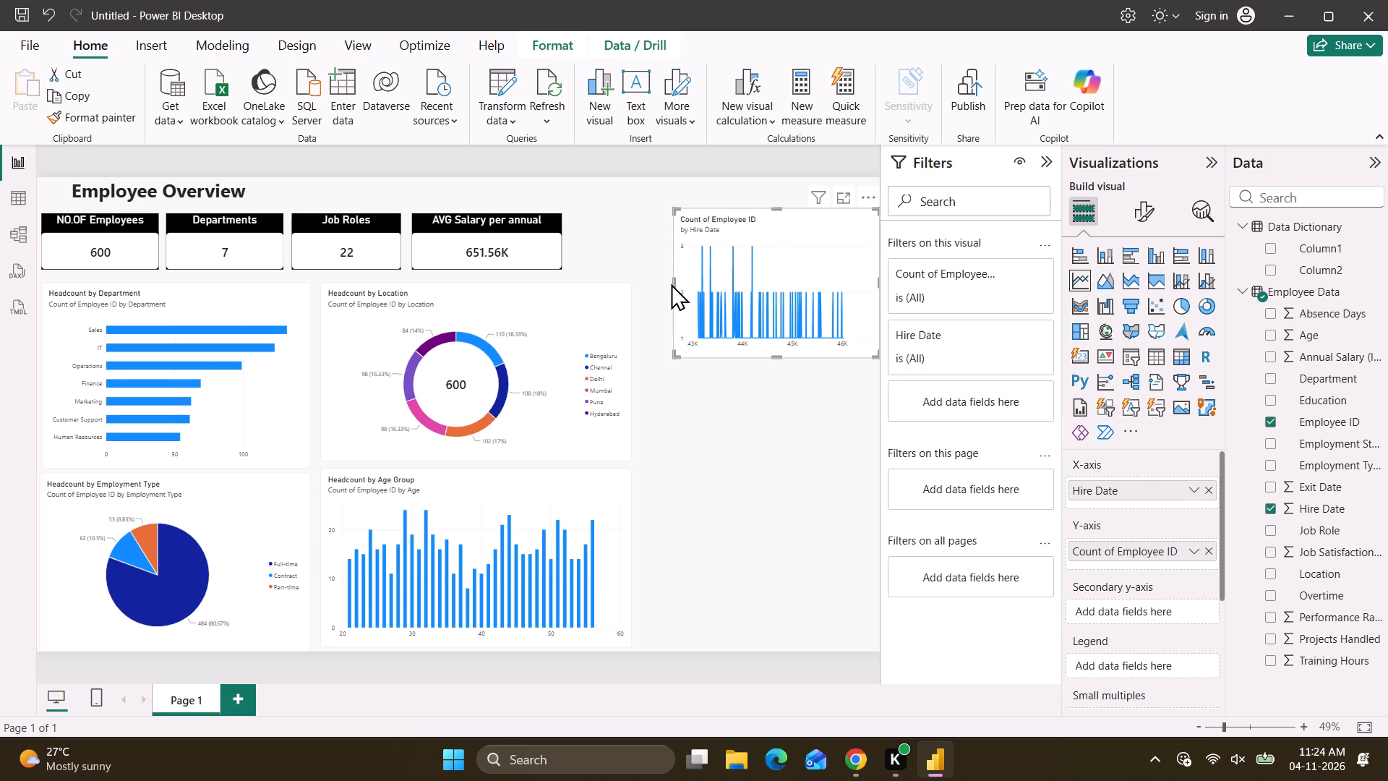
pyautogui.moveTo(673, 278); pyautogui.dragTo(640, 278)
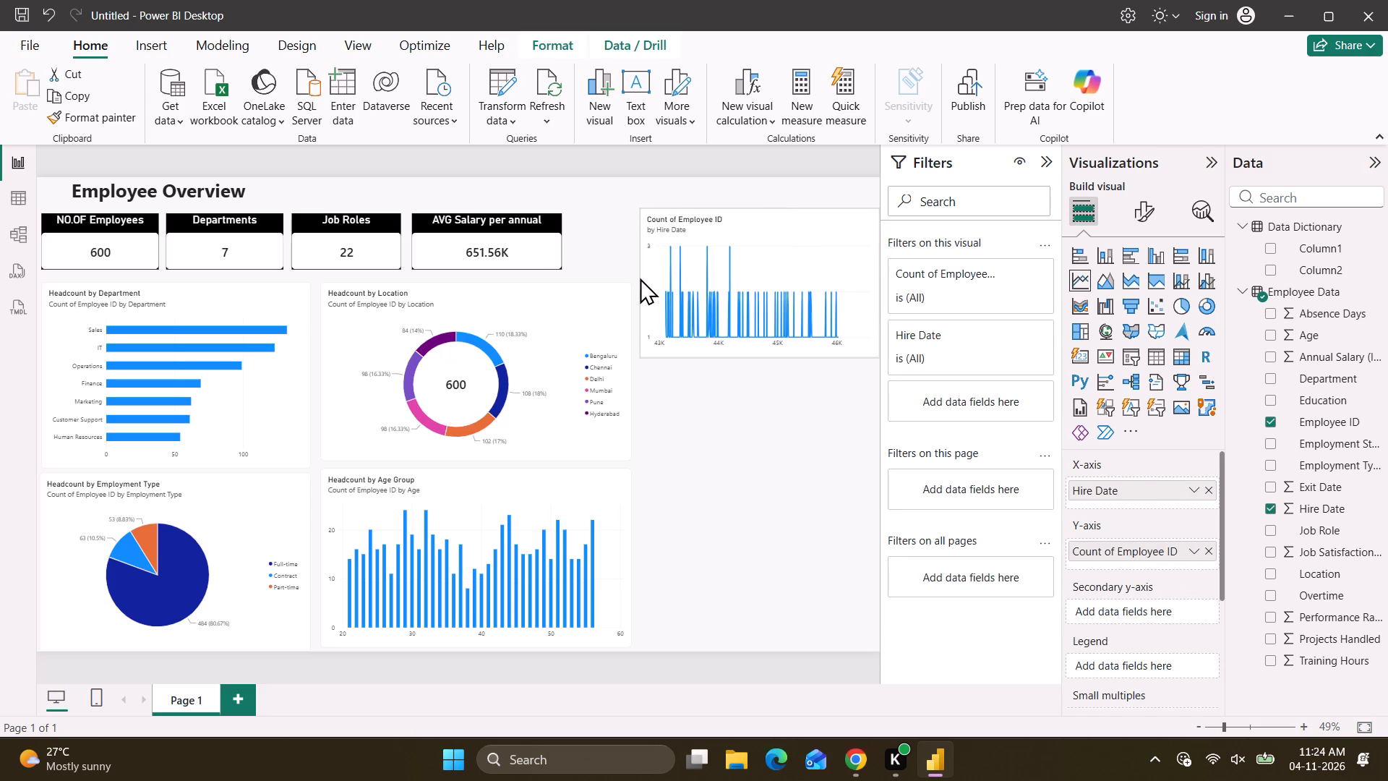
pyautogui.moveTo(640, 278); pyautogui.dragTo(635, 278)
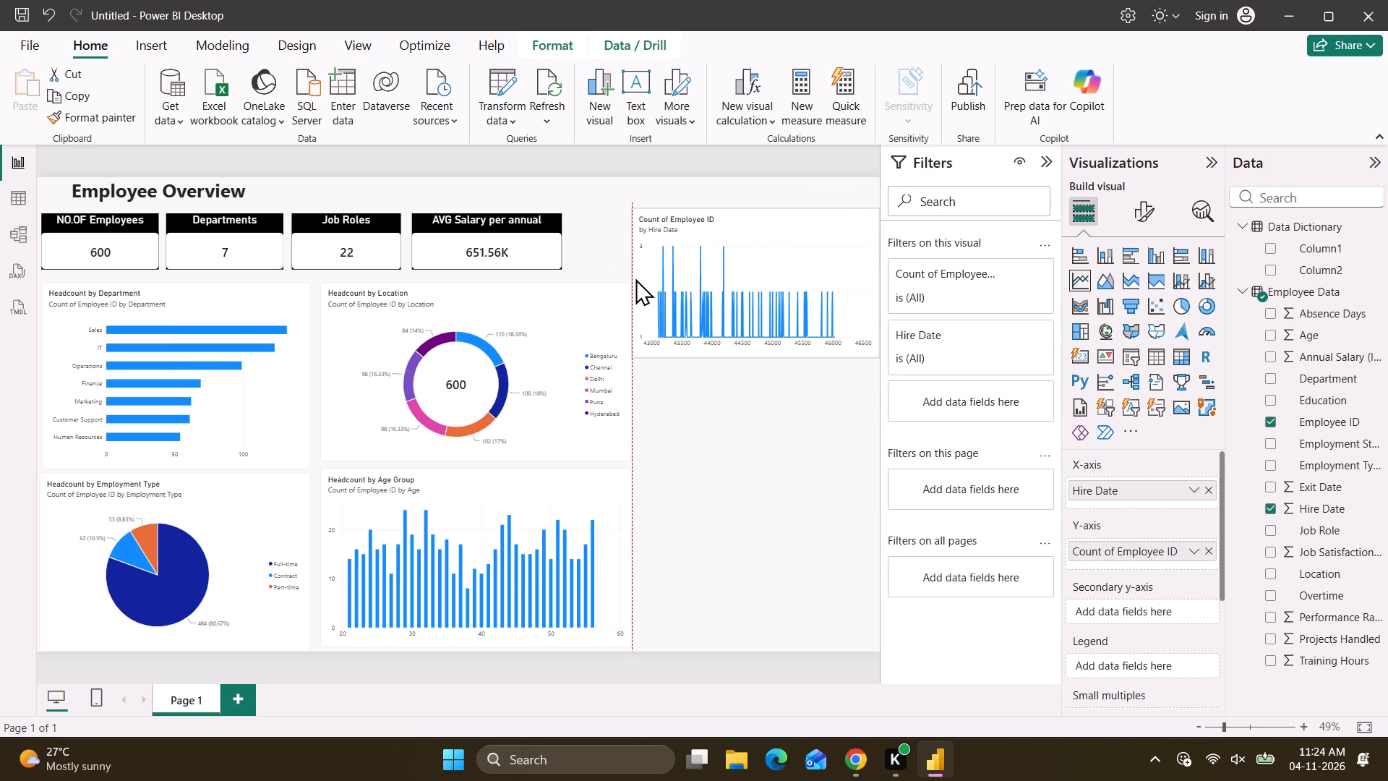
pyautogui.moveTo(635, 278); pyautogui.dragTo(642, 279)
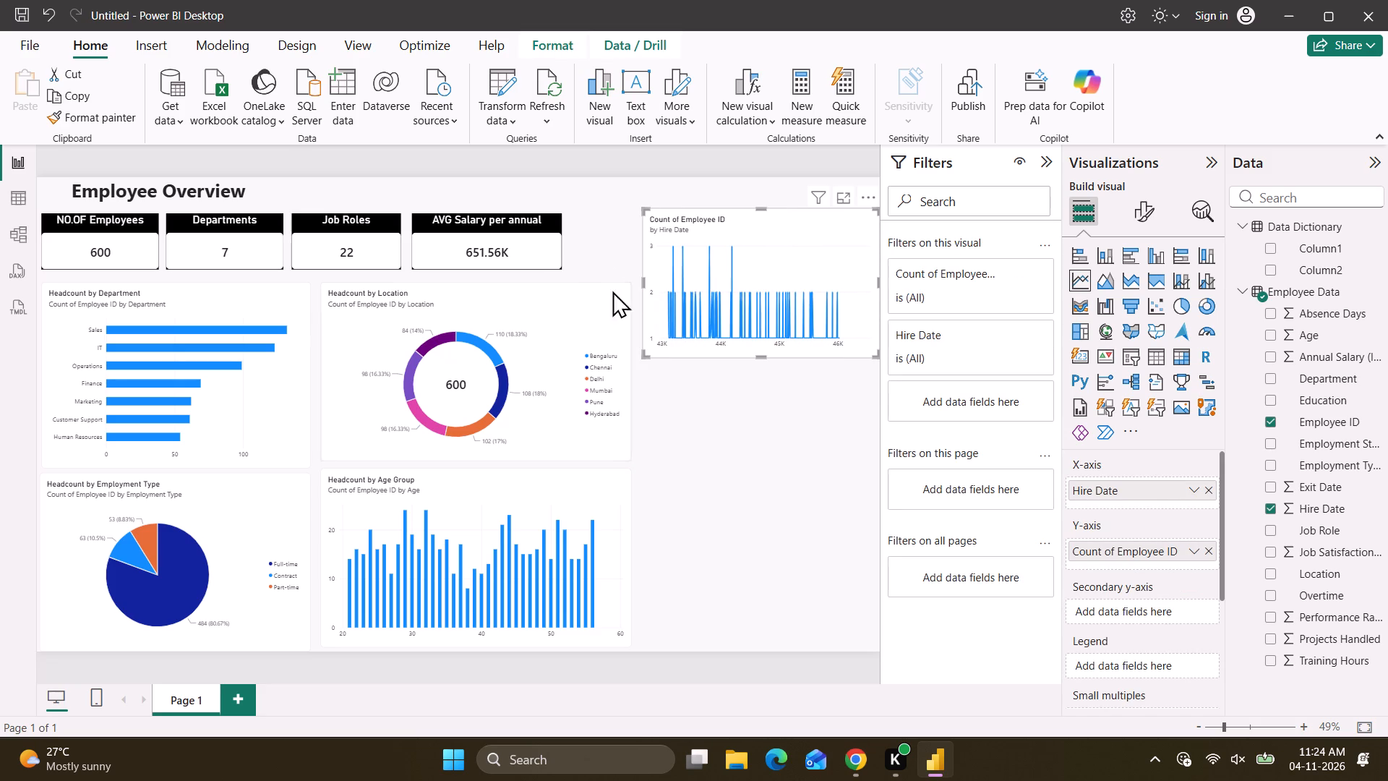
# Narrow the Headcount by Location donut chart so its right edge lines up with the AVG Salary per annual card.
pyautogui.click(584, 300)
pyautogui.moveTo(629, 372); pyautogui.dragTo(614, 369)
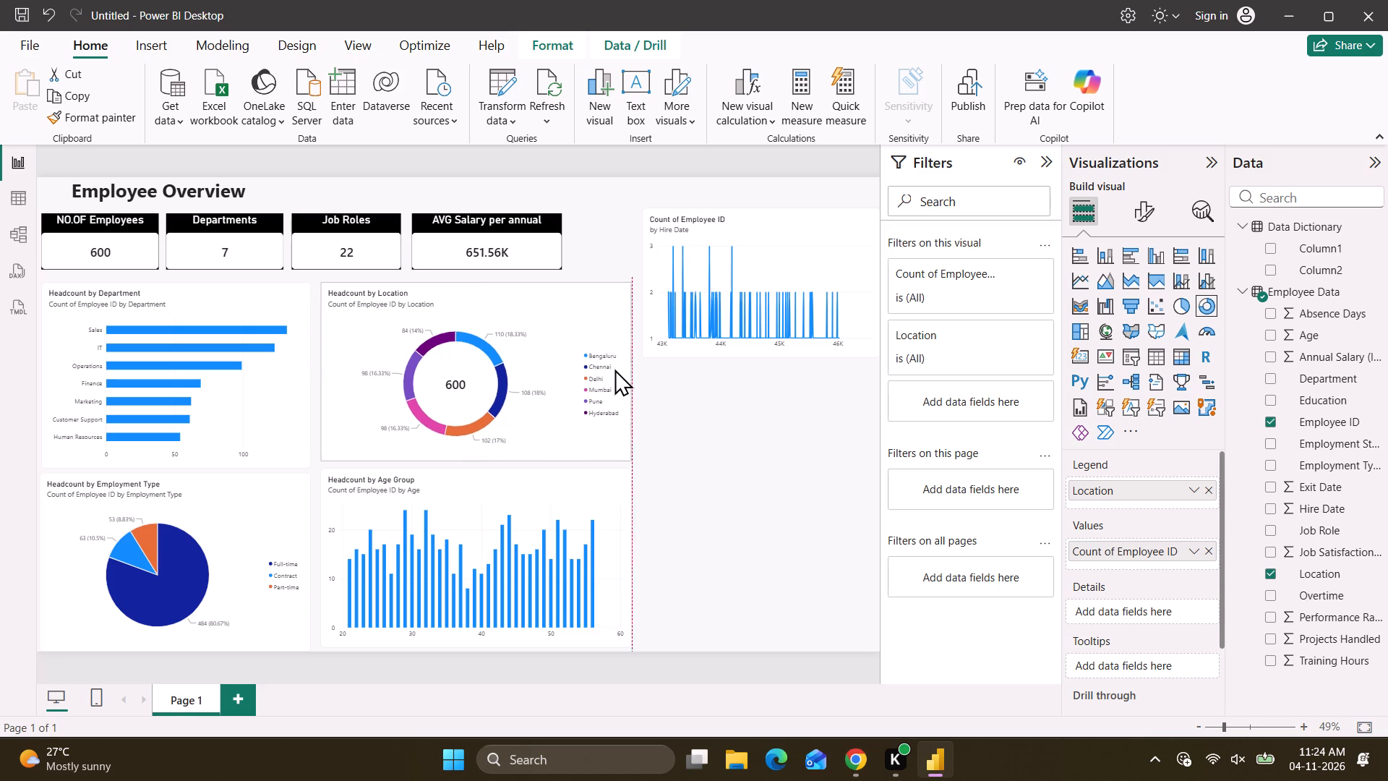
pyautogui.moveTo(614, 369); pyautogui.dragTo(565, 364)
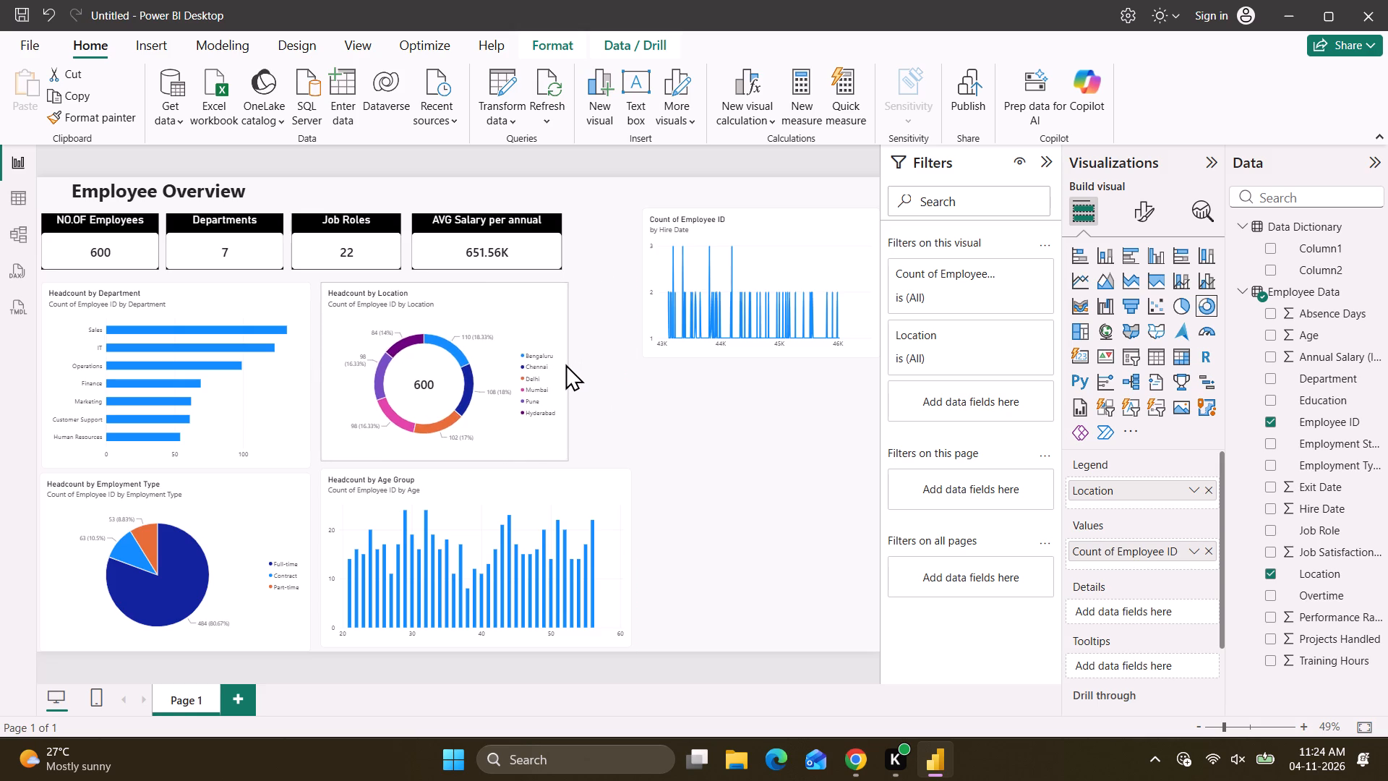
pyautogui.moveTo(565, 364); pyautogui.dragTo(560, 364)
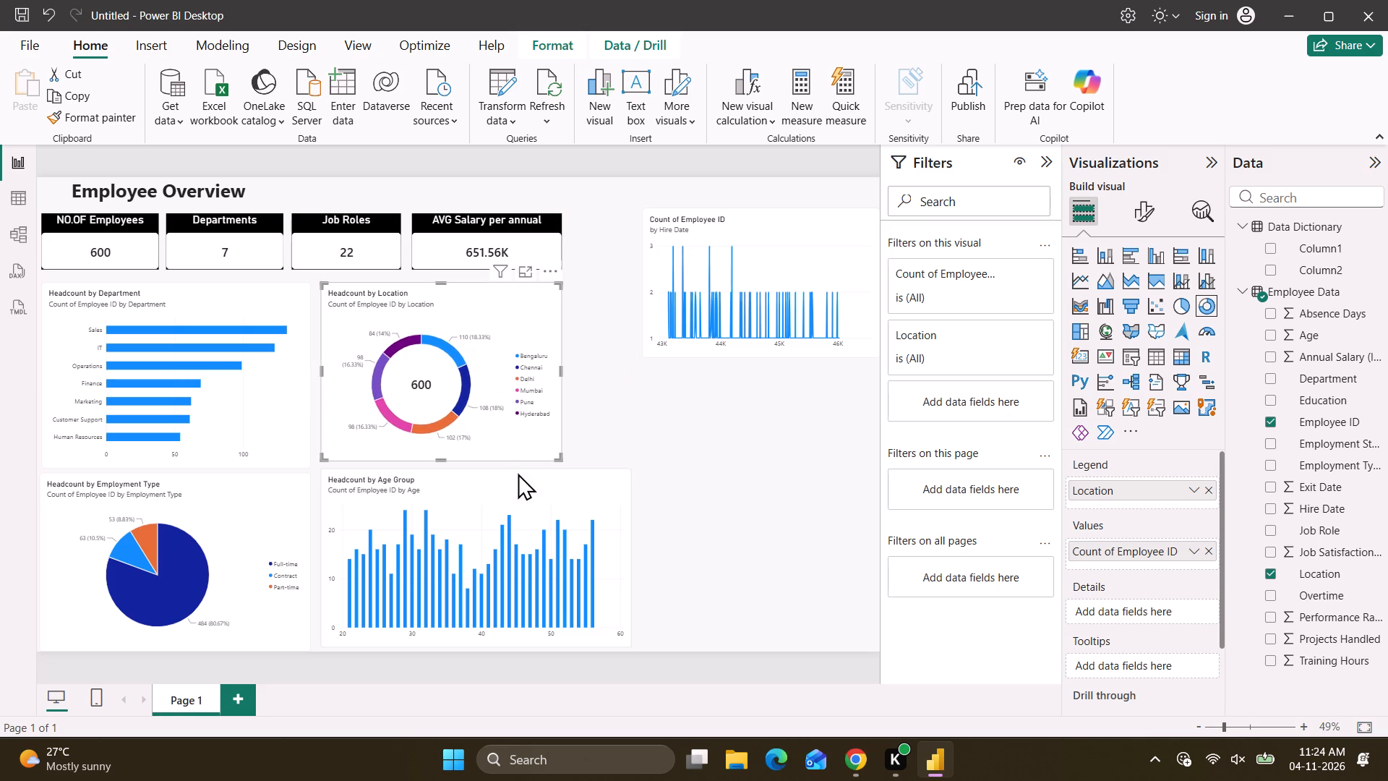
# Move the Employee ID by Hire Date line chart down to the bottom row, beside the Headcount by Age Group chart.
pyautogui.click(492, 496)
pyautogui.click(492, 496)
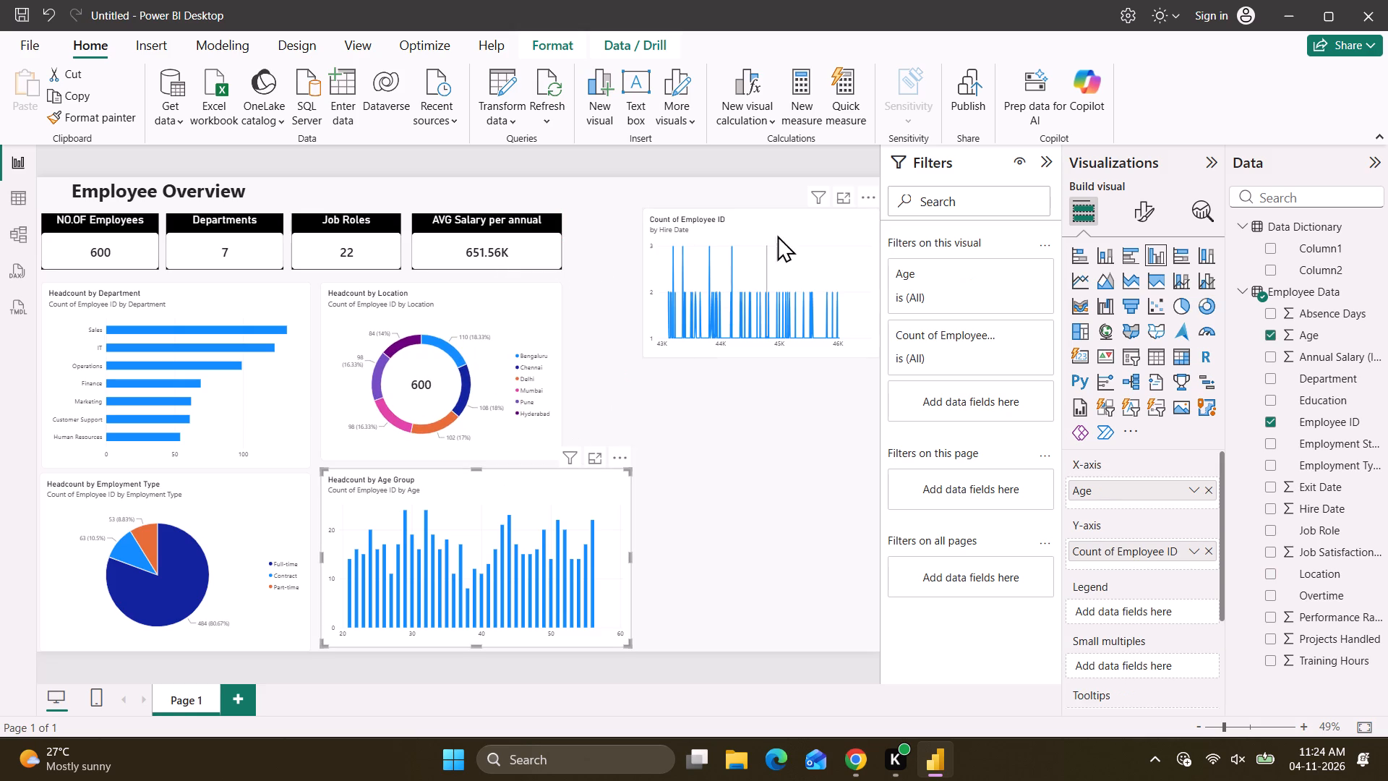
pyautogui.click(772, 242)
pyautogui.moveTo(772, 242); pyautogui.dragTo(758, 588)
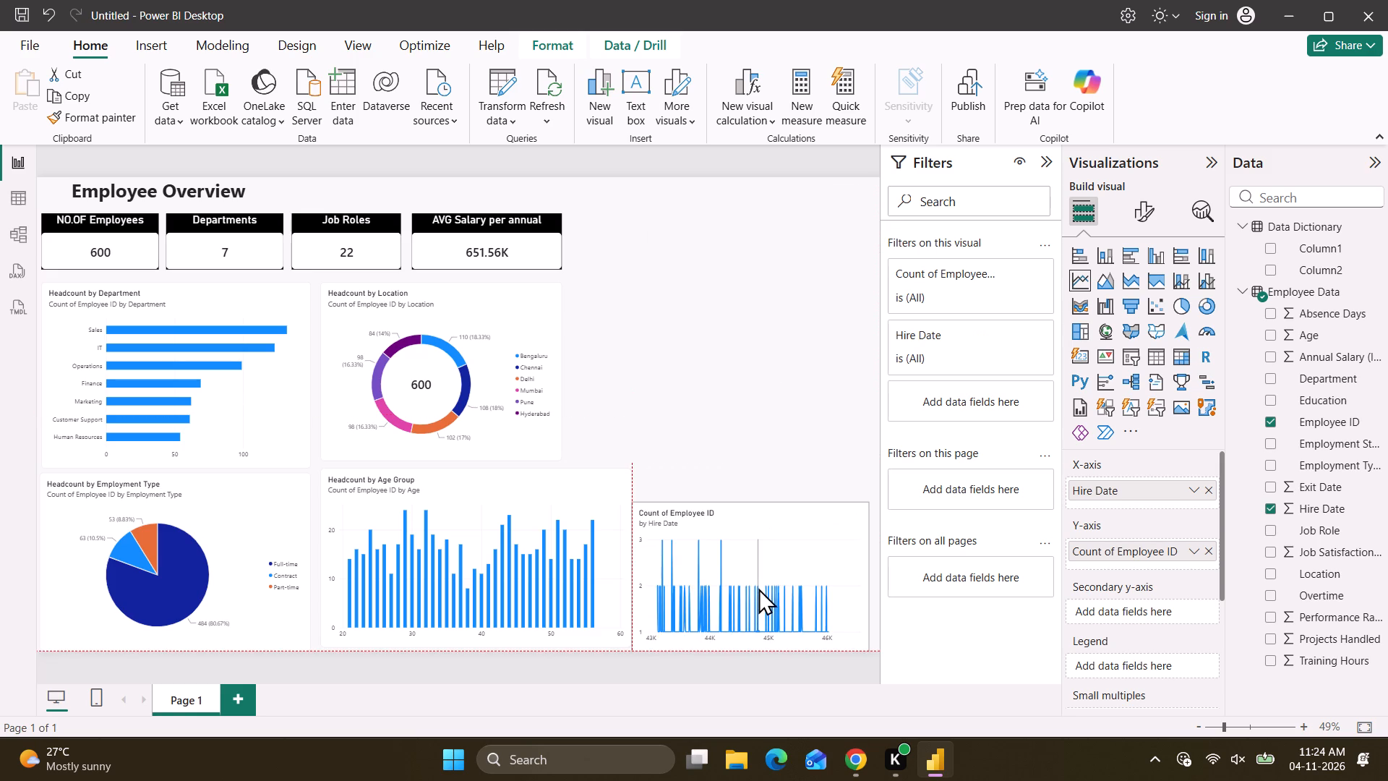
pyautogui.moveTo(758, 588); pyautogui.dragTo(758, 567)
# Select the Headcount by Age Group column chart.
pyautogui.click(466, 501)
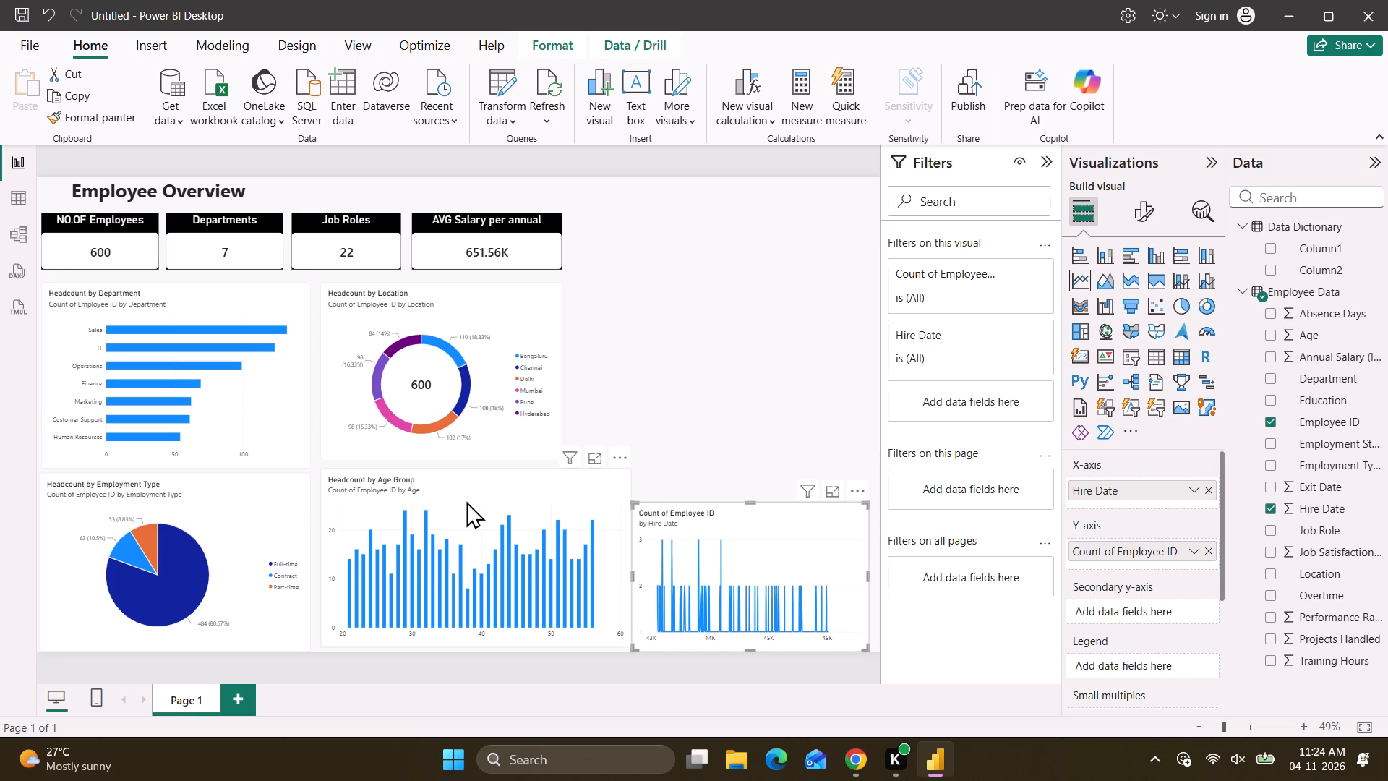
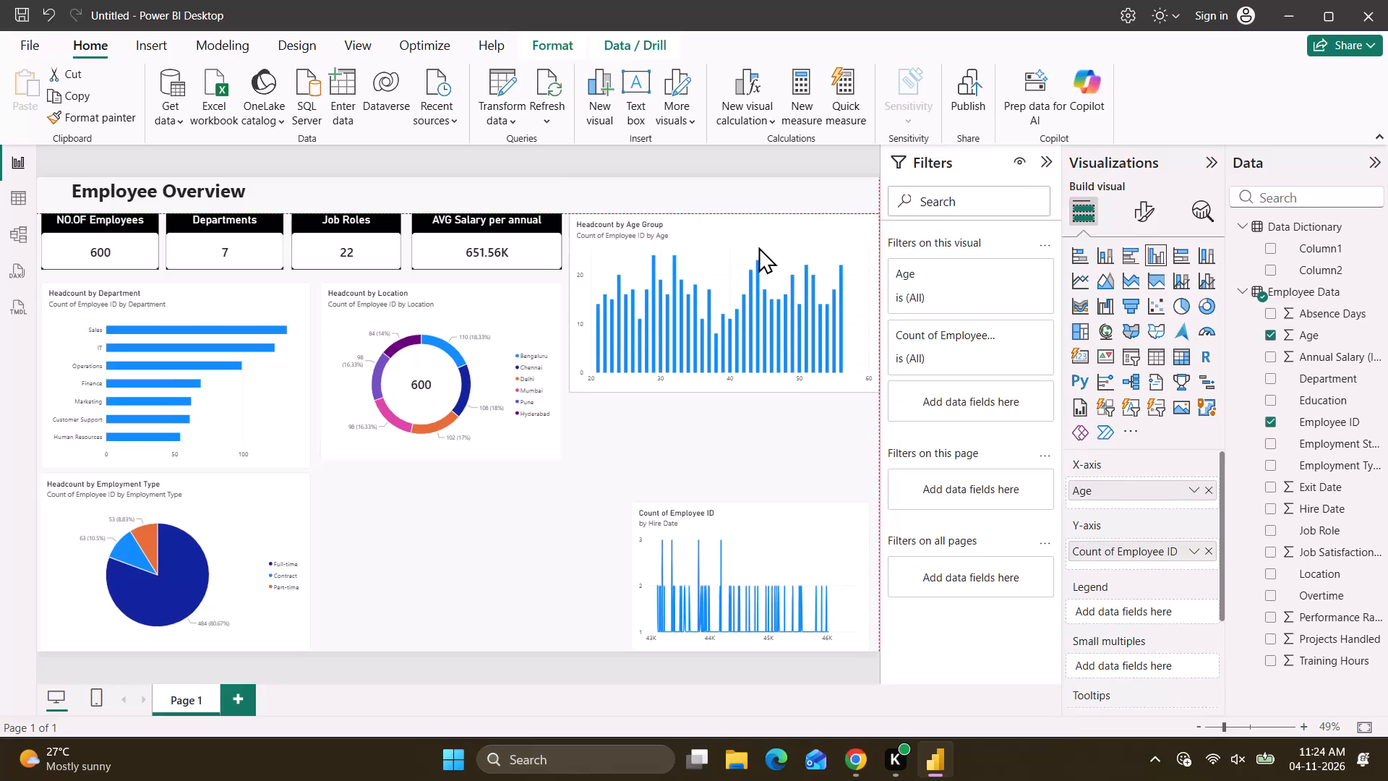
# Stretch the Headcount by Age Group chart downward until its lower edge is level with the Headcount by Location chart.
pyautogui.moveTo(728, 391); pyautogui.dragTo(734, 433)
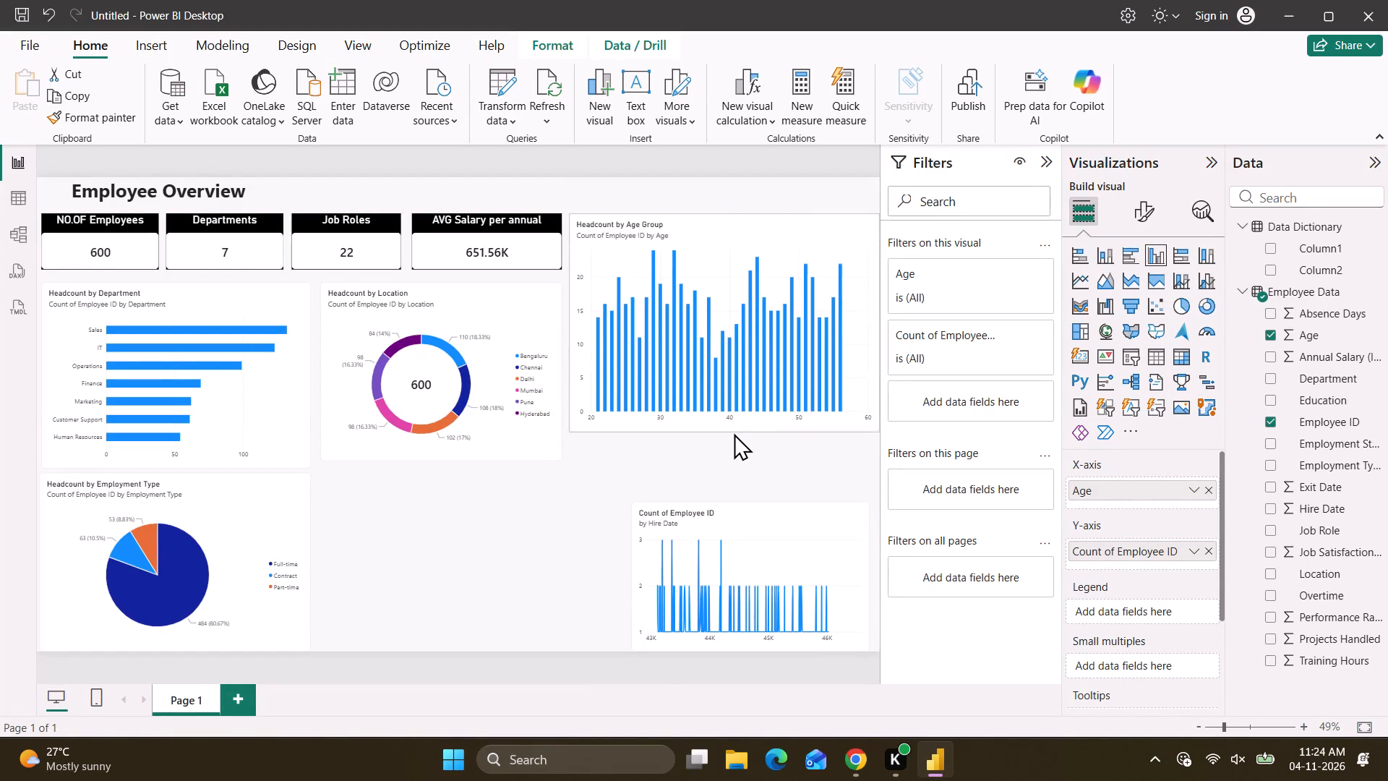
pyautogui.moveTo(734, 433); pyautogui.dragTo(734, 464)
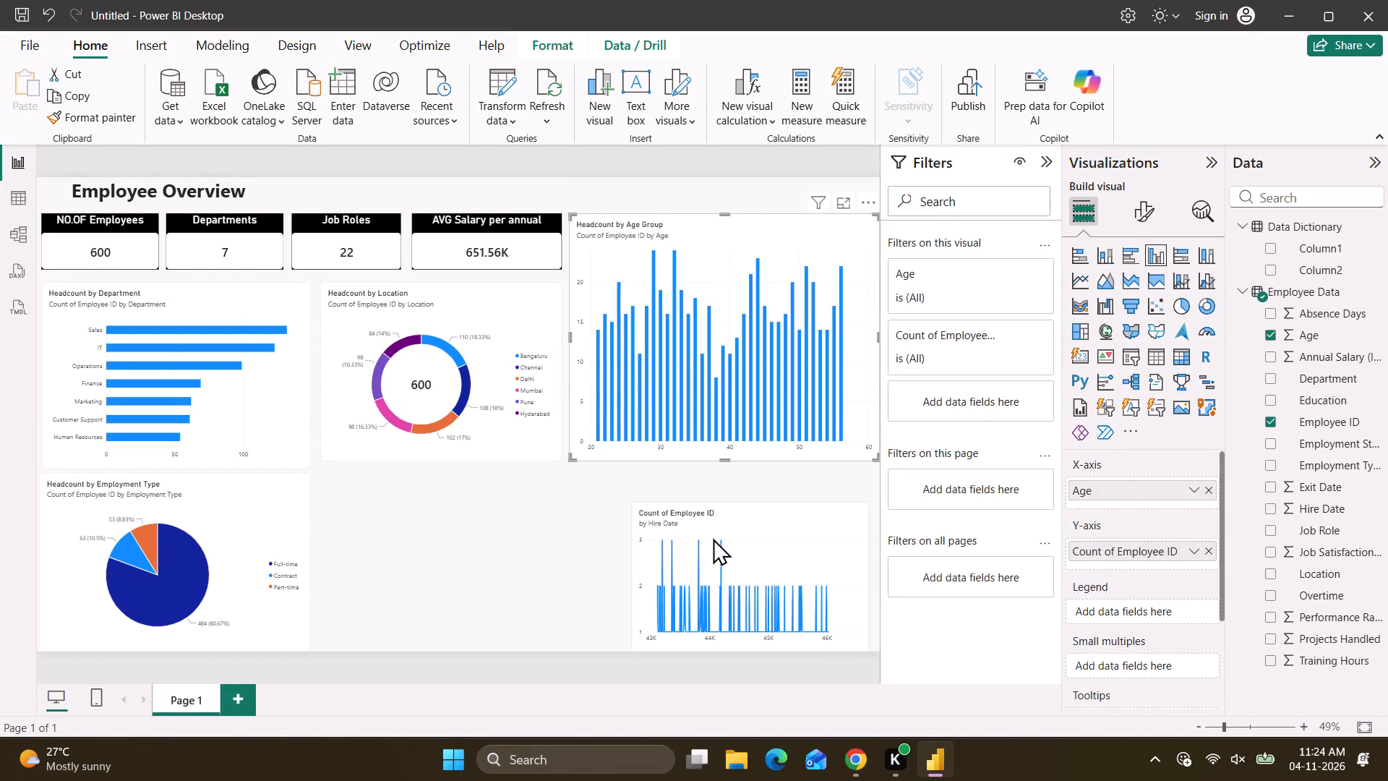
# Move the Count of Employee ID by Hire Date line chart directly below the Headcount by Location donut and widen it slightly.
pyautogui.click(797, 535)
pyautogui.moveTo(797, 535); pyautogui.dragTo(504, 506)
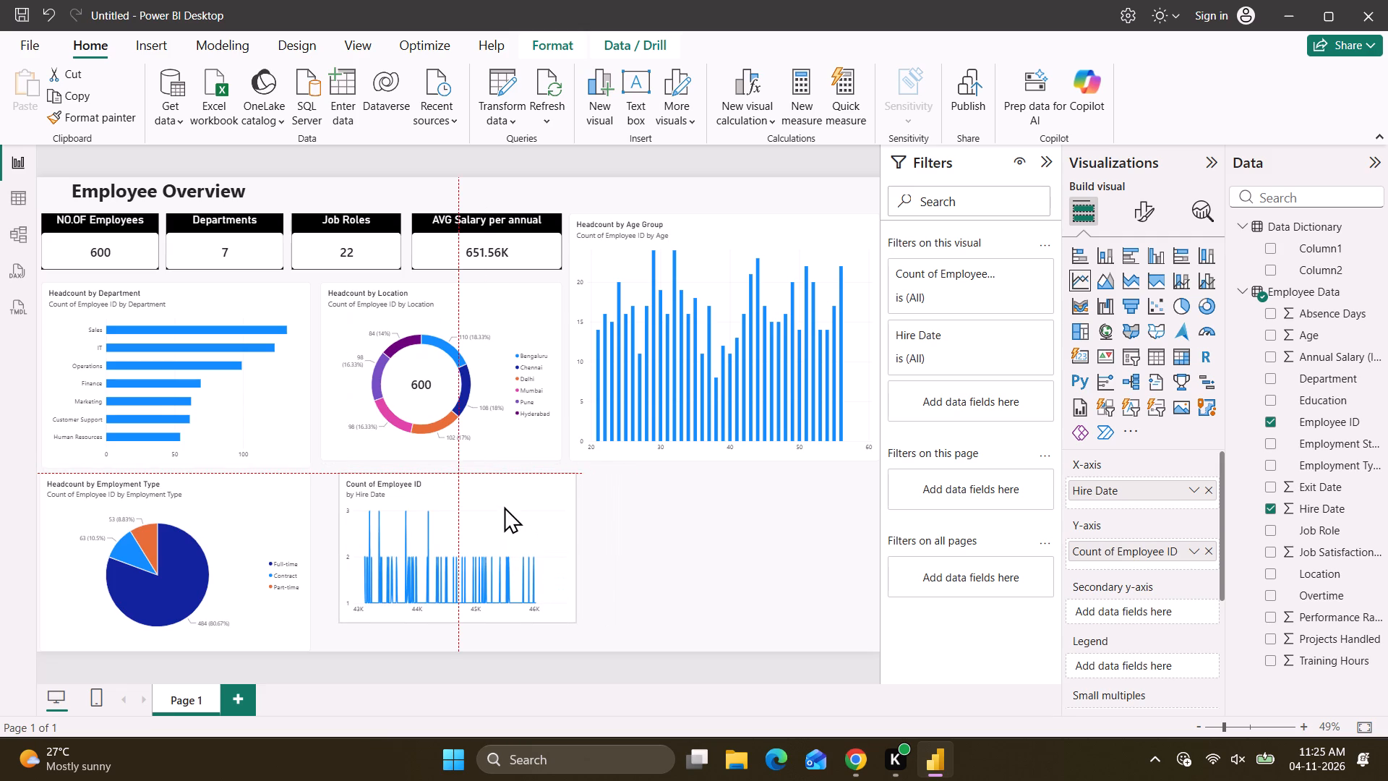
pyautogui.moveTo(504, 506); pyautogui.dragTo(492, 502)
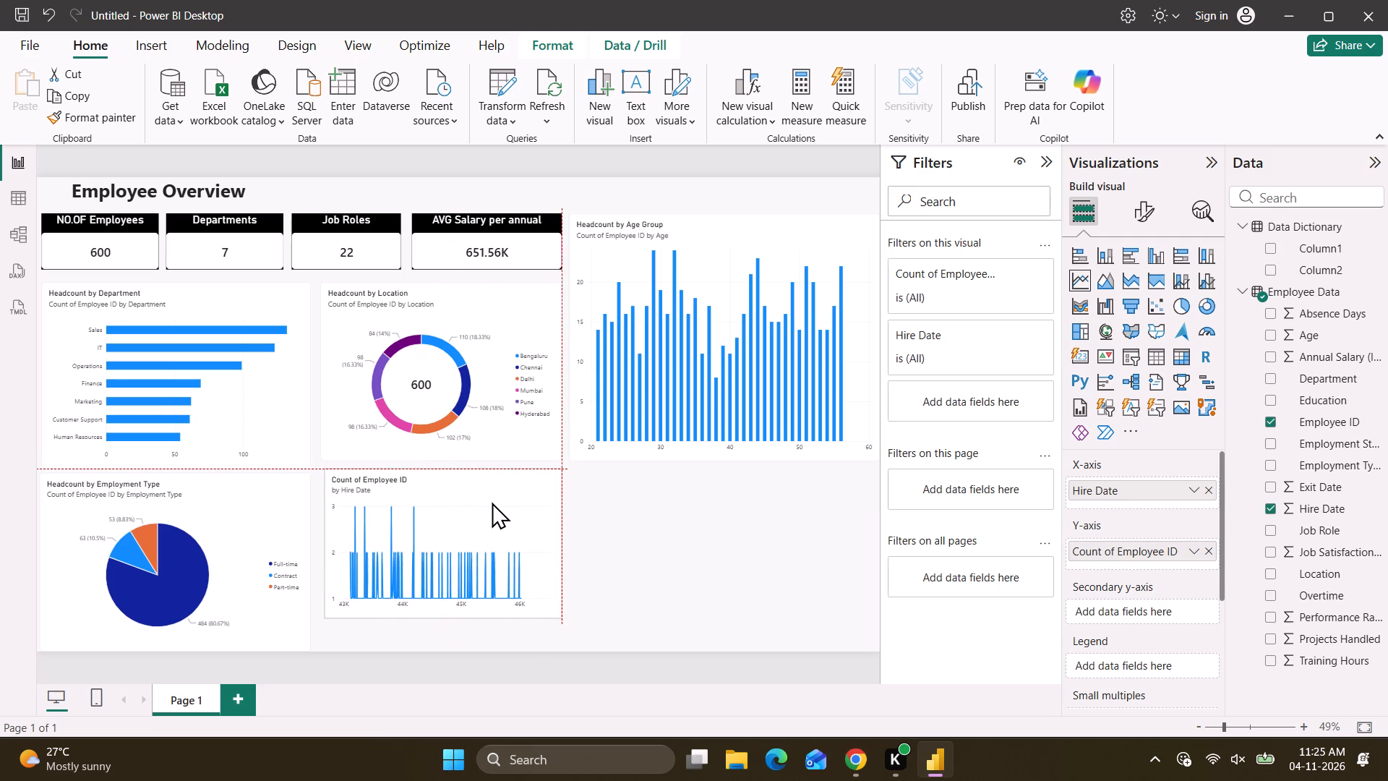
pyautogui.moveTo(492, 502); pyautogui.dragTo(485, 502)
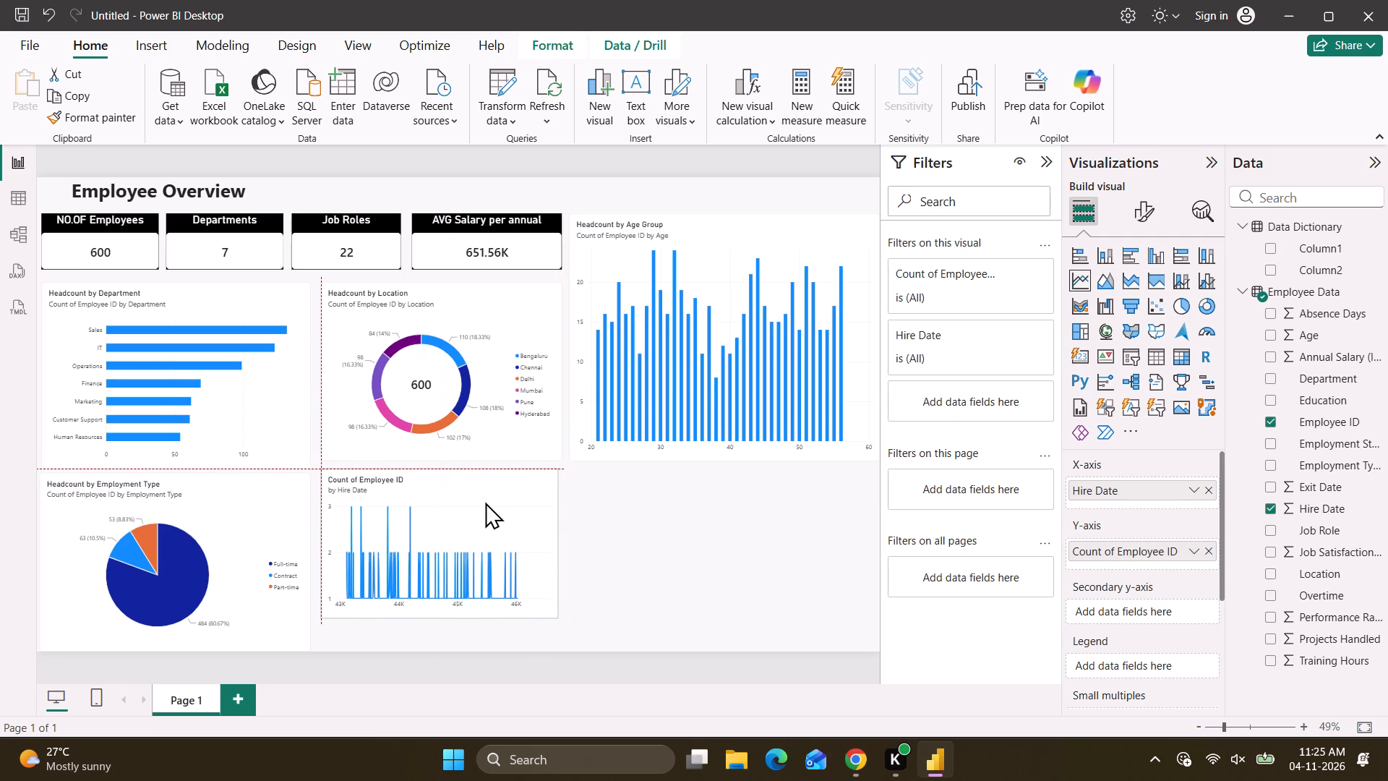
pyautogui.moveTo(485, 502); pyautogui.dragTo(486, 502)
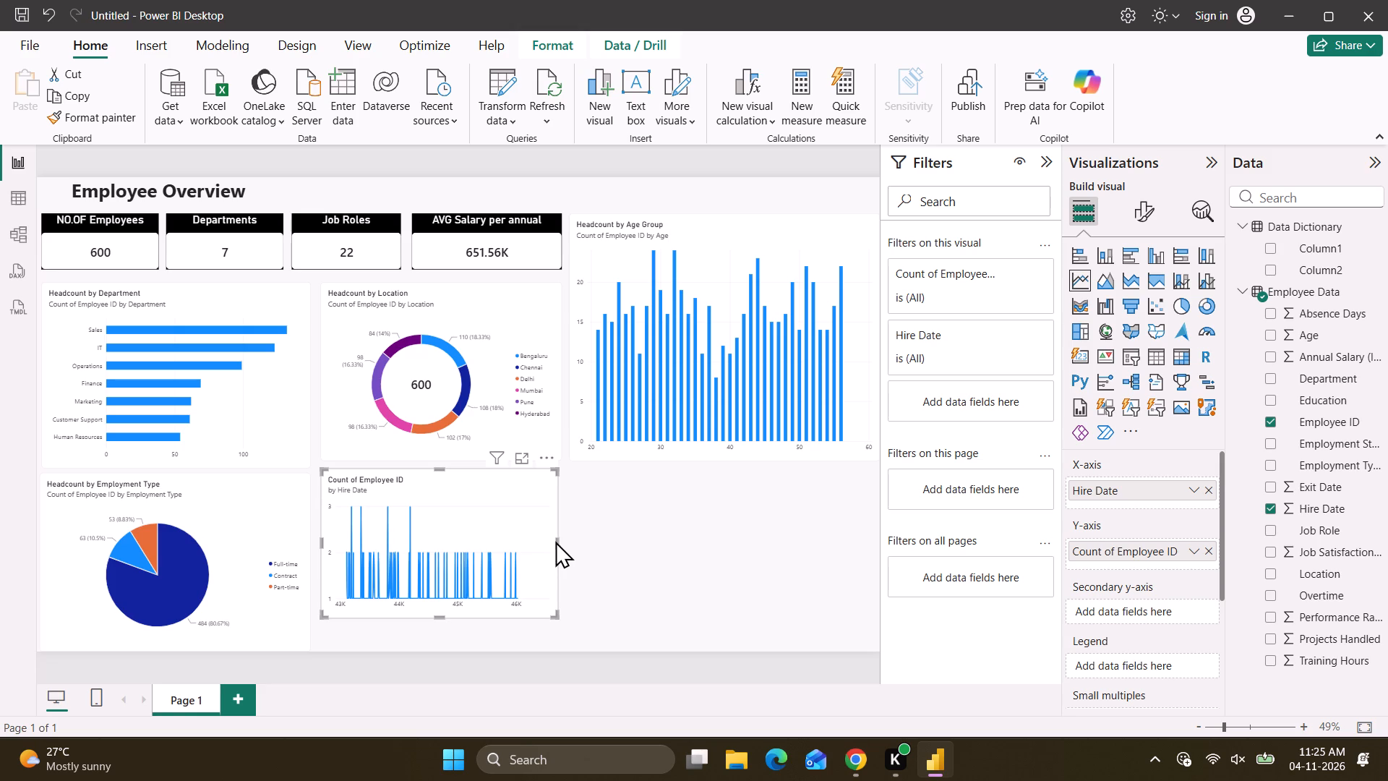
pyautogui.moveTo(557, 542); pyautogui.dragTo(565, 542)
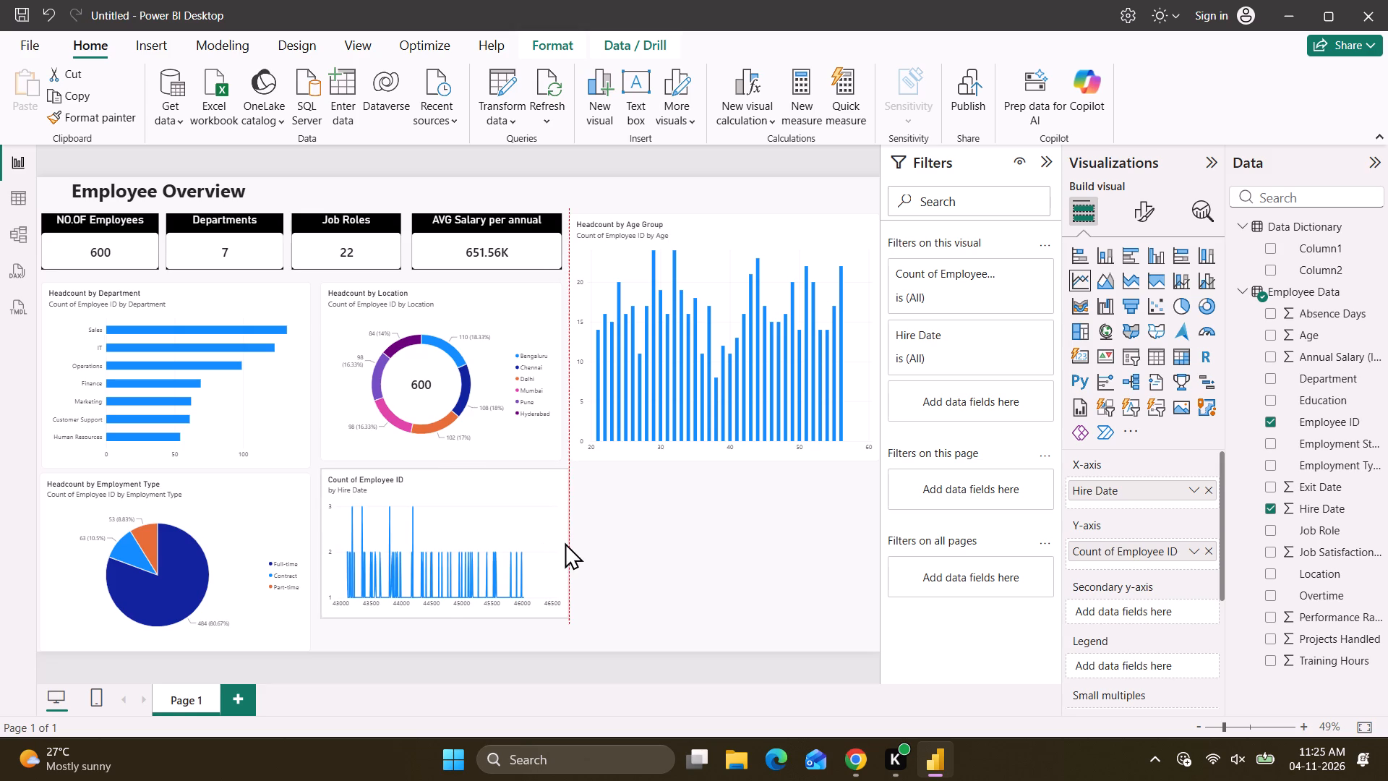
pyautogui.moveTo(565, 542); pyautogui.dragTo(565, 542)
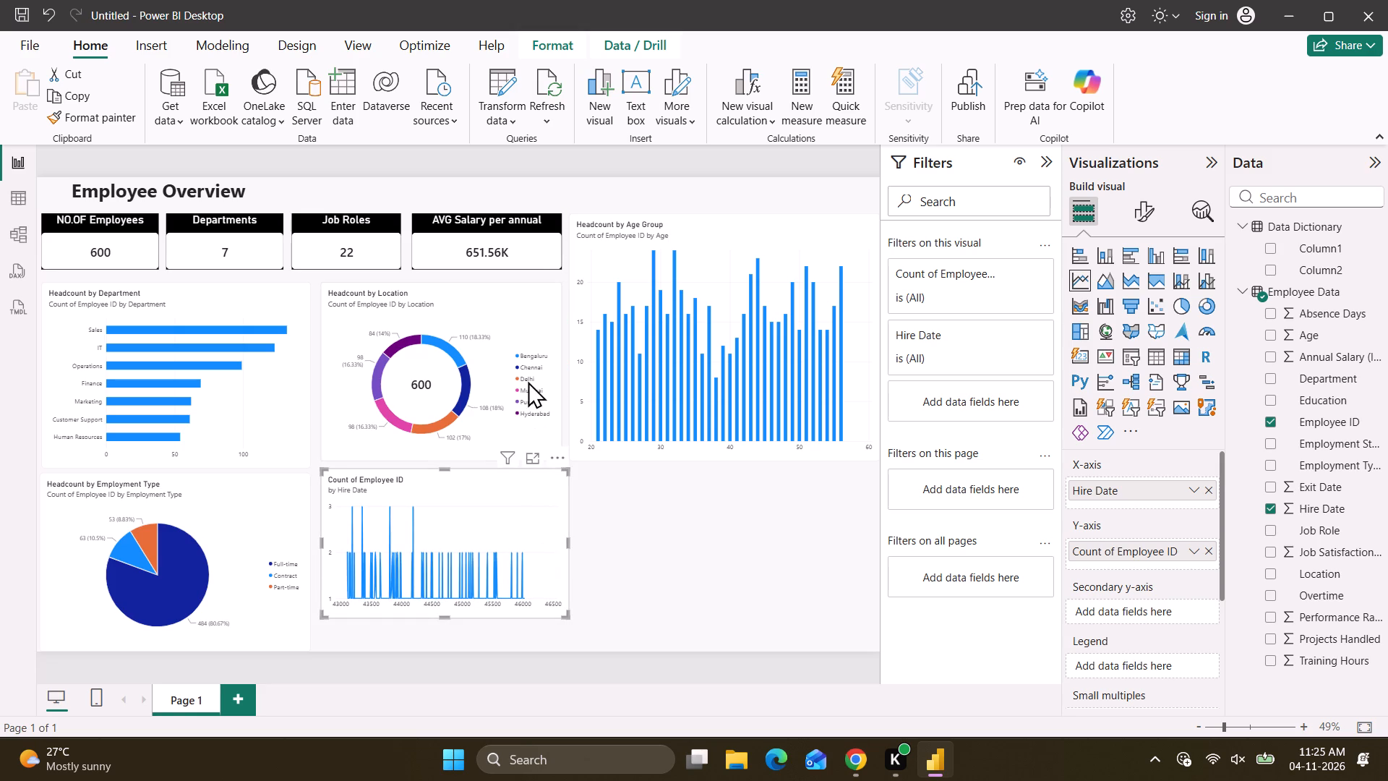
# Narrow the Hire Date line chart to align its right edge with the Headcount by Location chart, and clear the Delhi cross-highlighting.
pyautogui.click(528, 381)
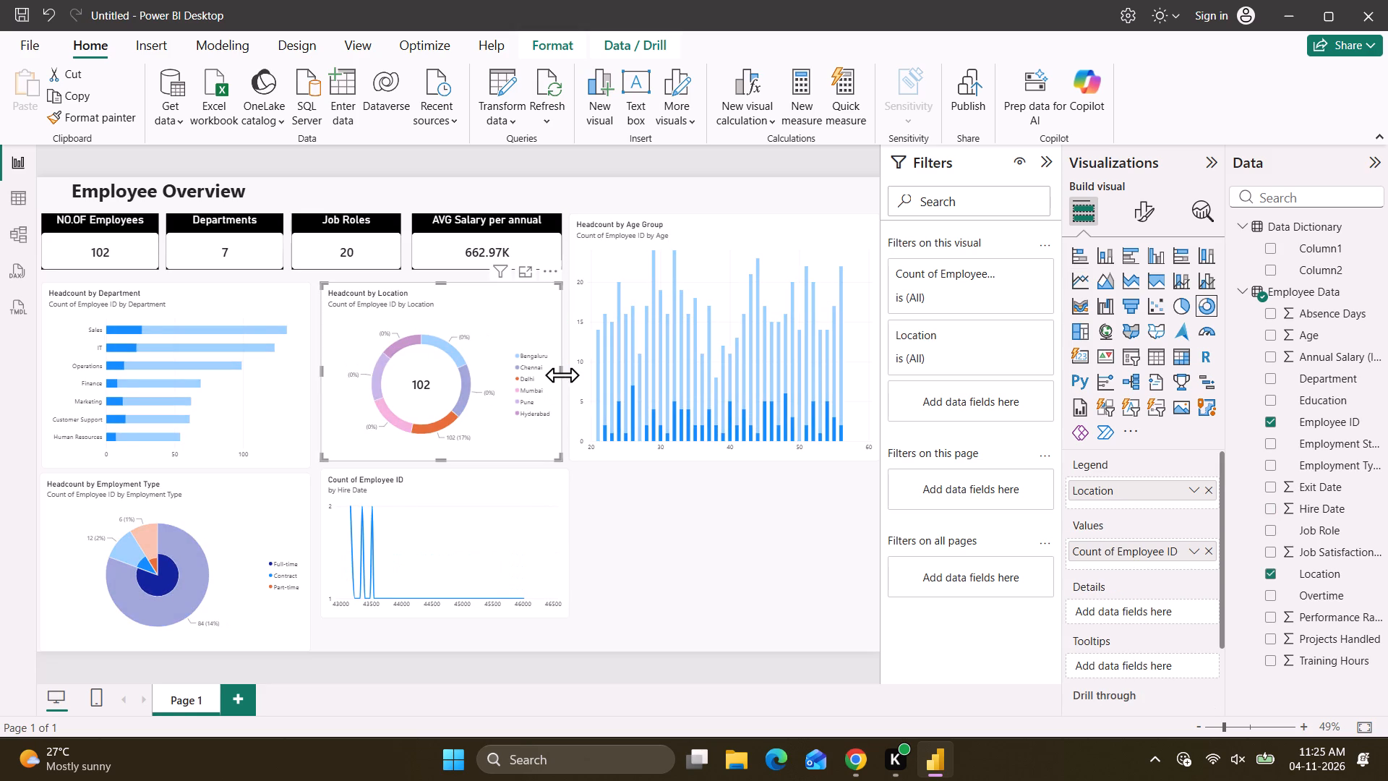
pyautogui.click(562, 375)
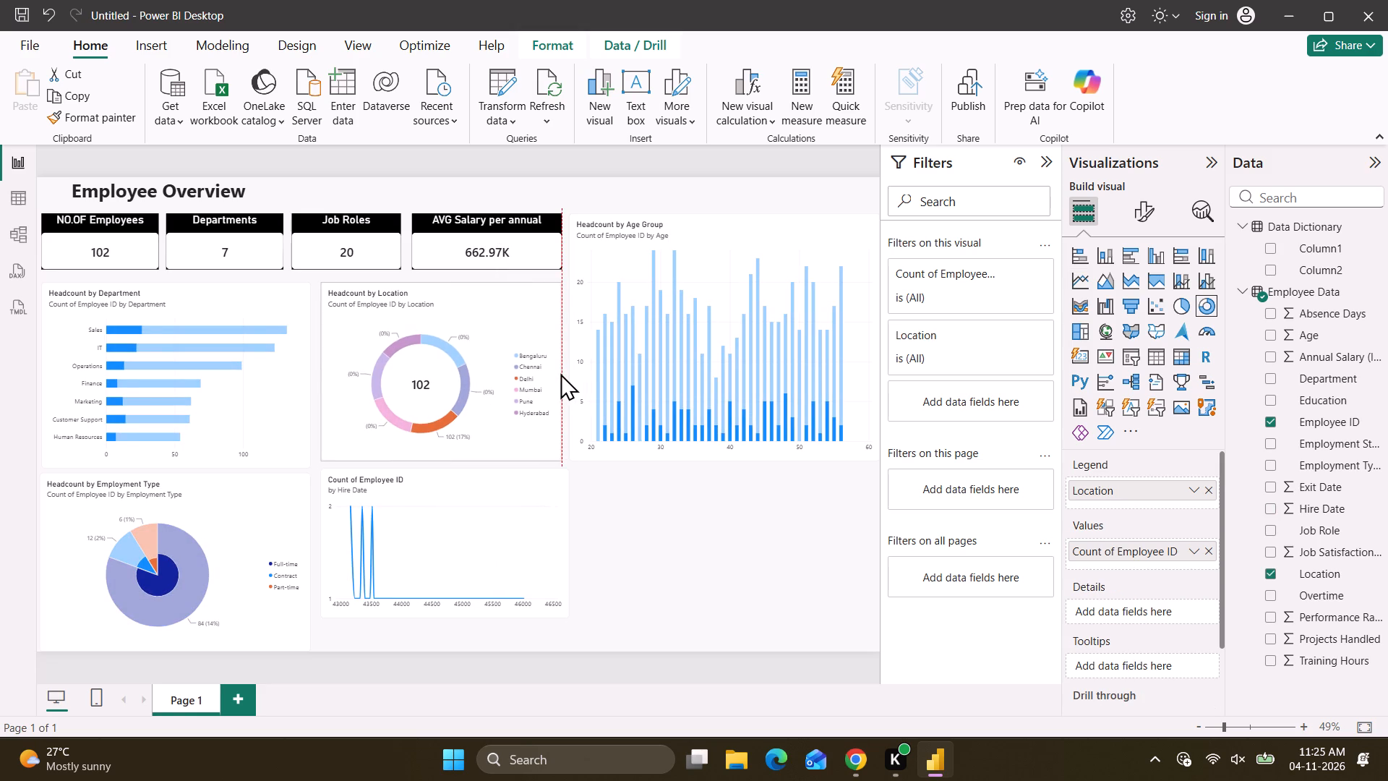
pyautogui.click(620, 526)
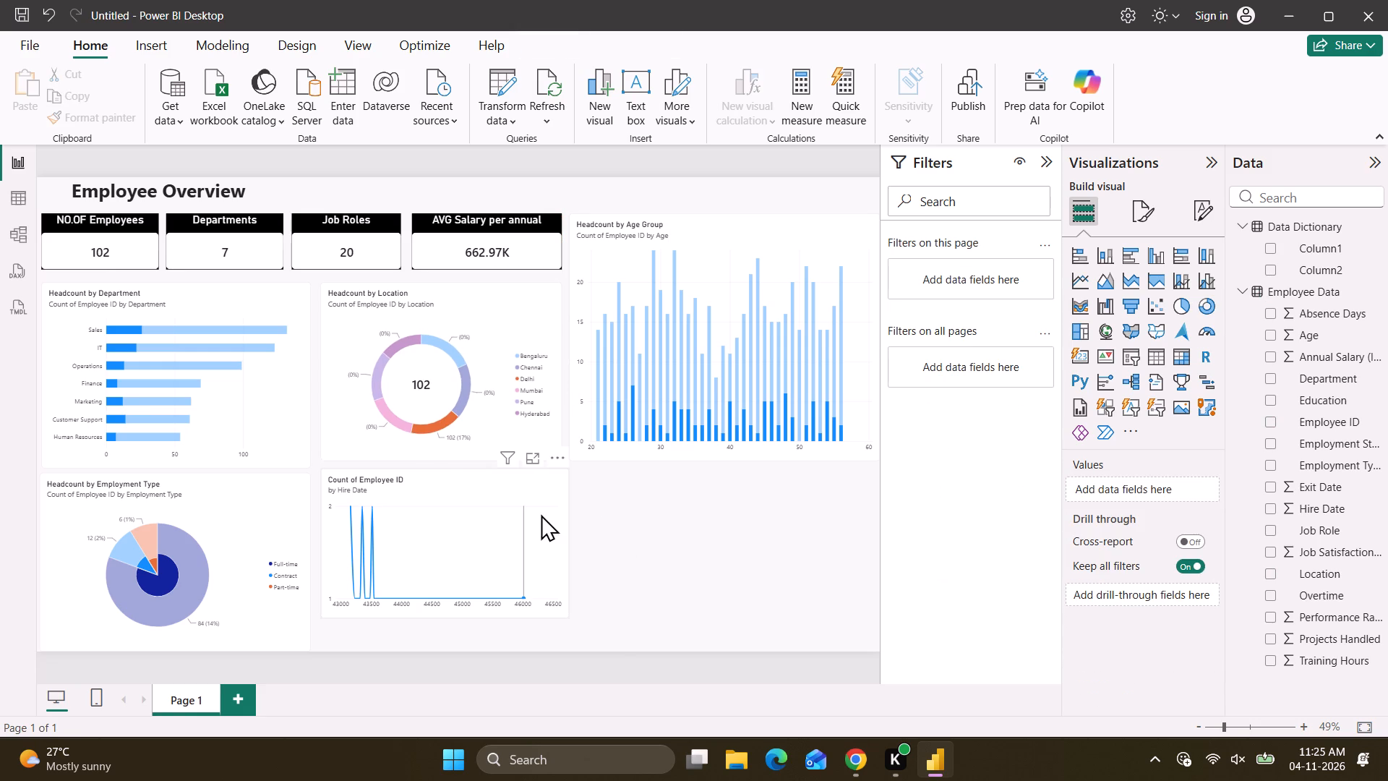
pyautogui.click(529, 514)
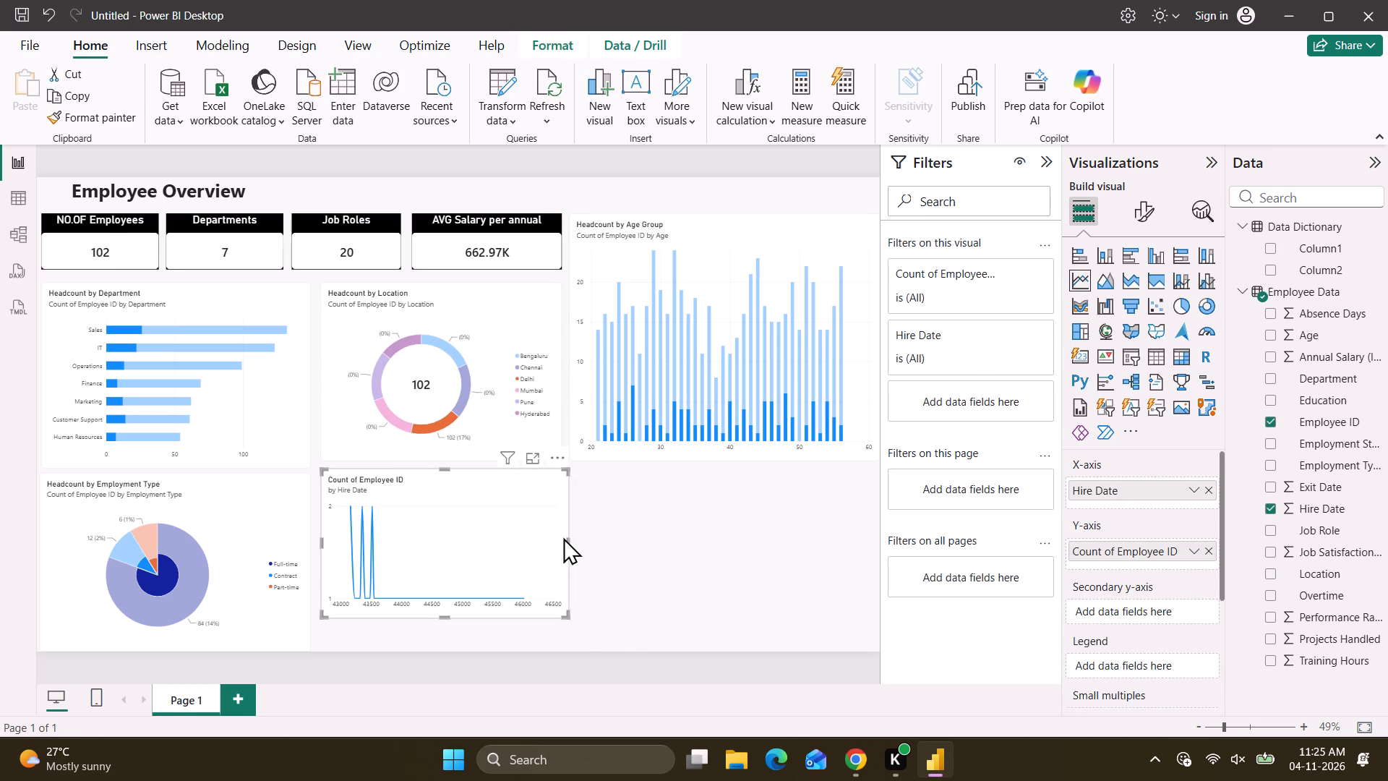
pyautogui.moveTo(567, 540); pyautogui.dragTo(559, 542)
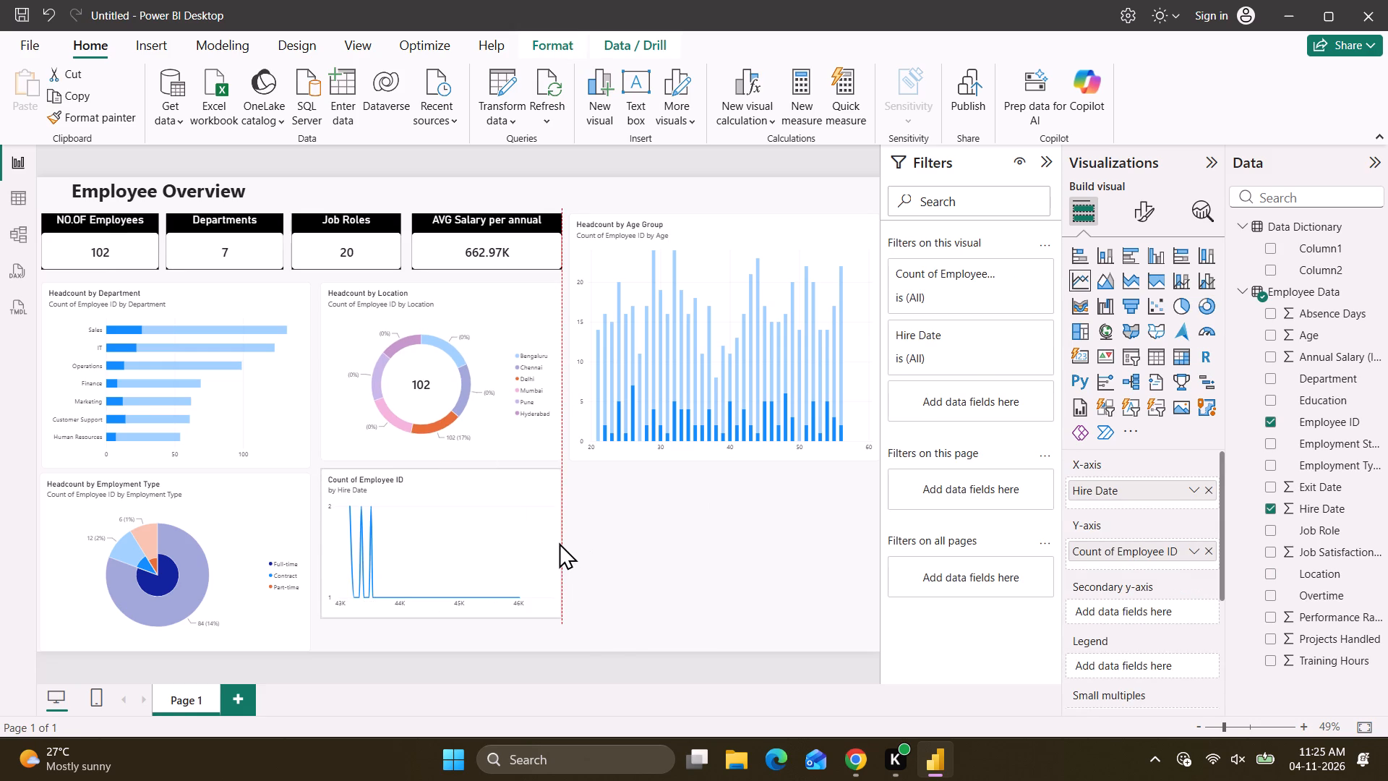
pyautogui.click(695, 563)
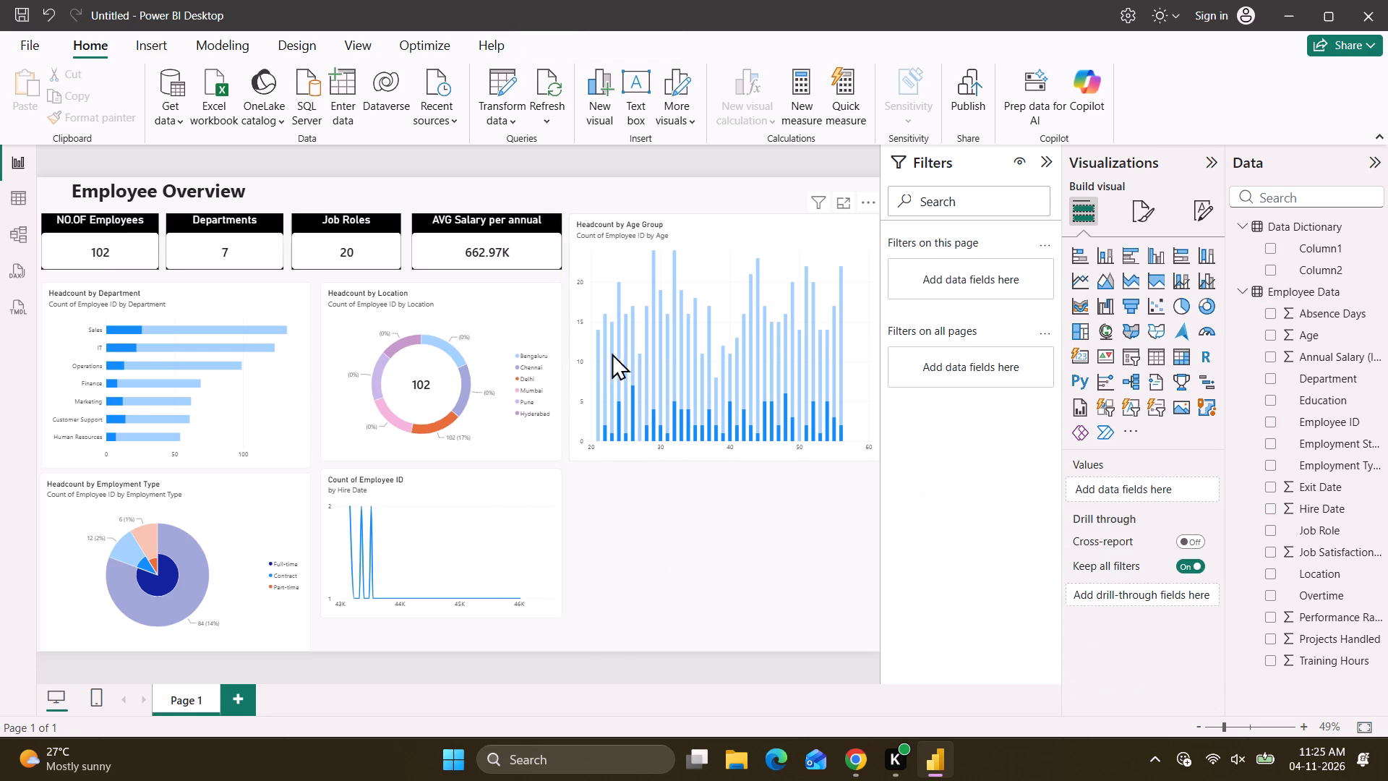
pyautogui.click(596, 346)
pyautogui.click(720, 296)
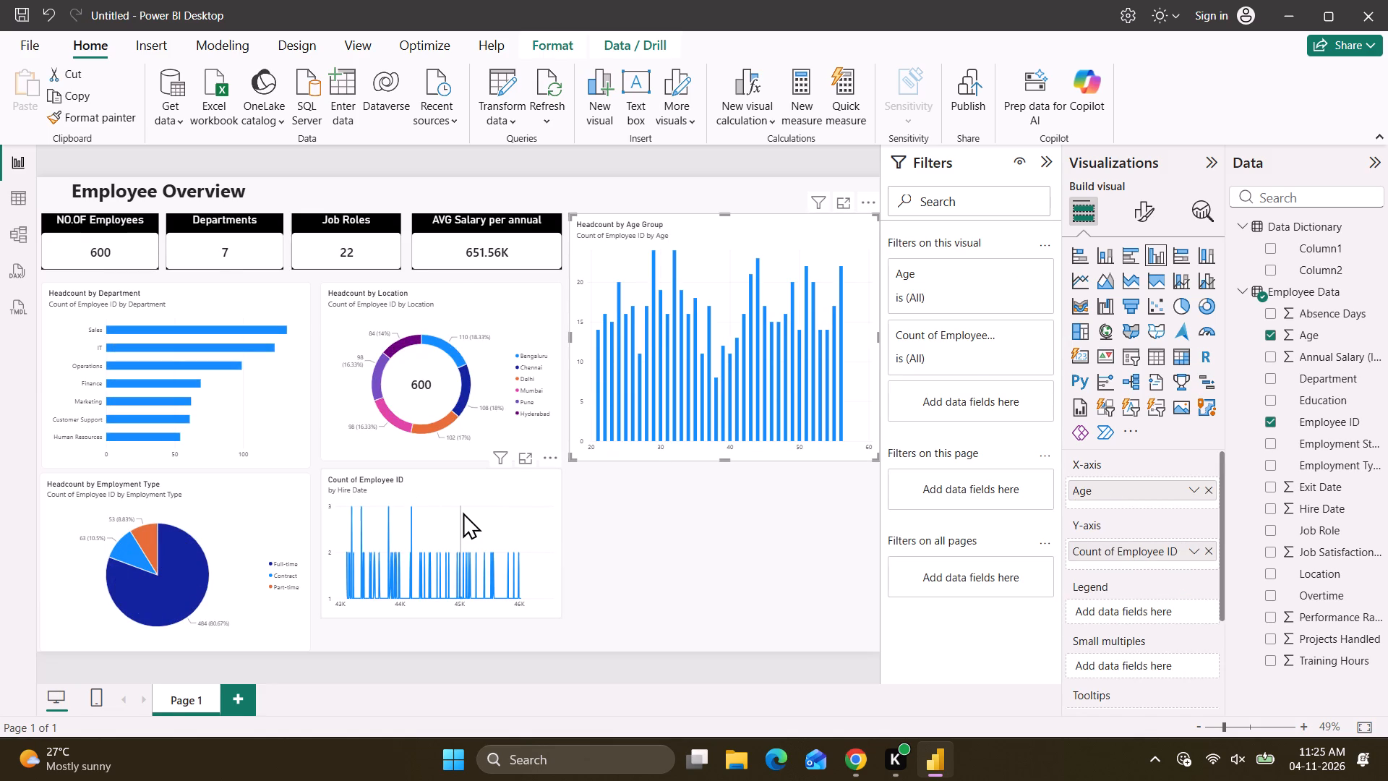
# Try the straight-line style presets on the Hire Date line chart, with and without data labels, and settle on the Data labels preset.
pyautogui.click(463, 512)
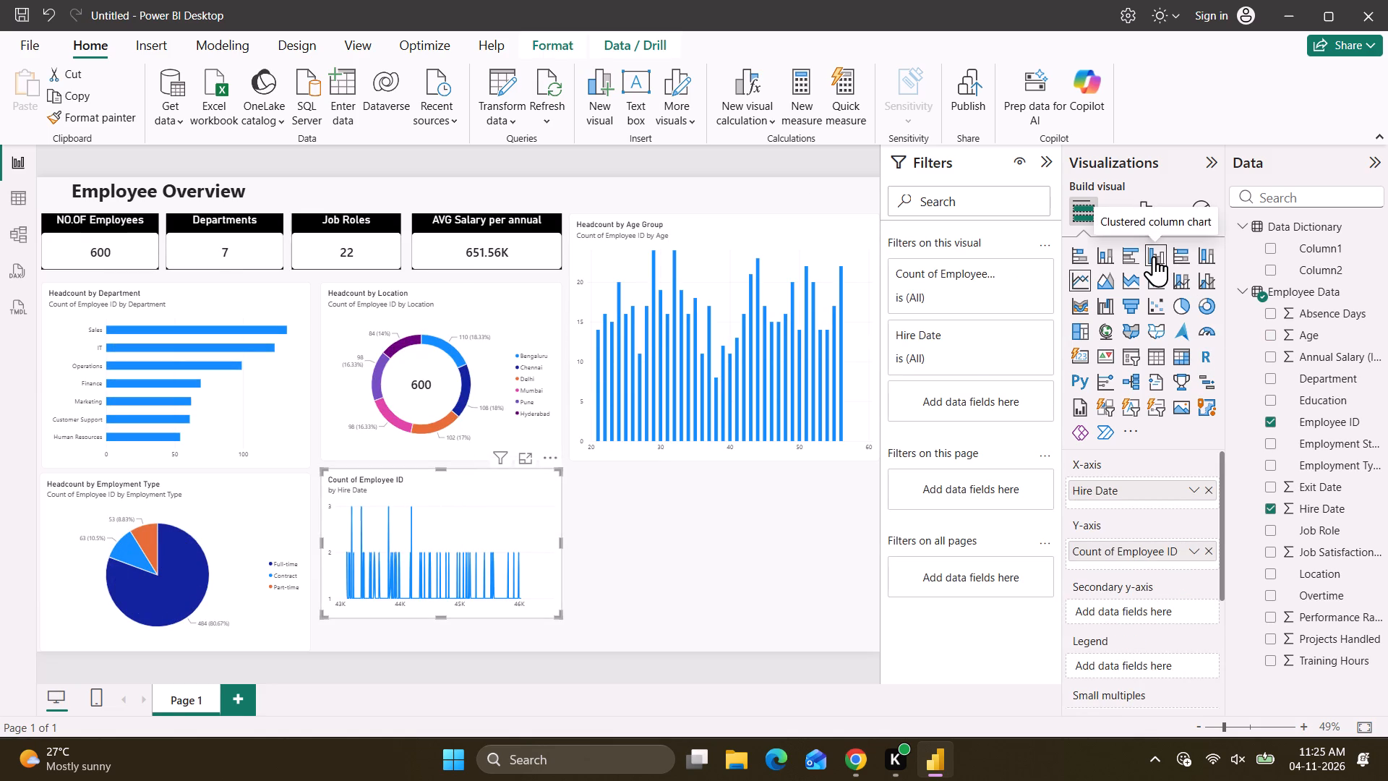
pyautogui.click(1152, 208)
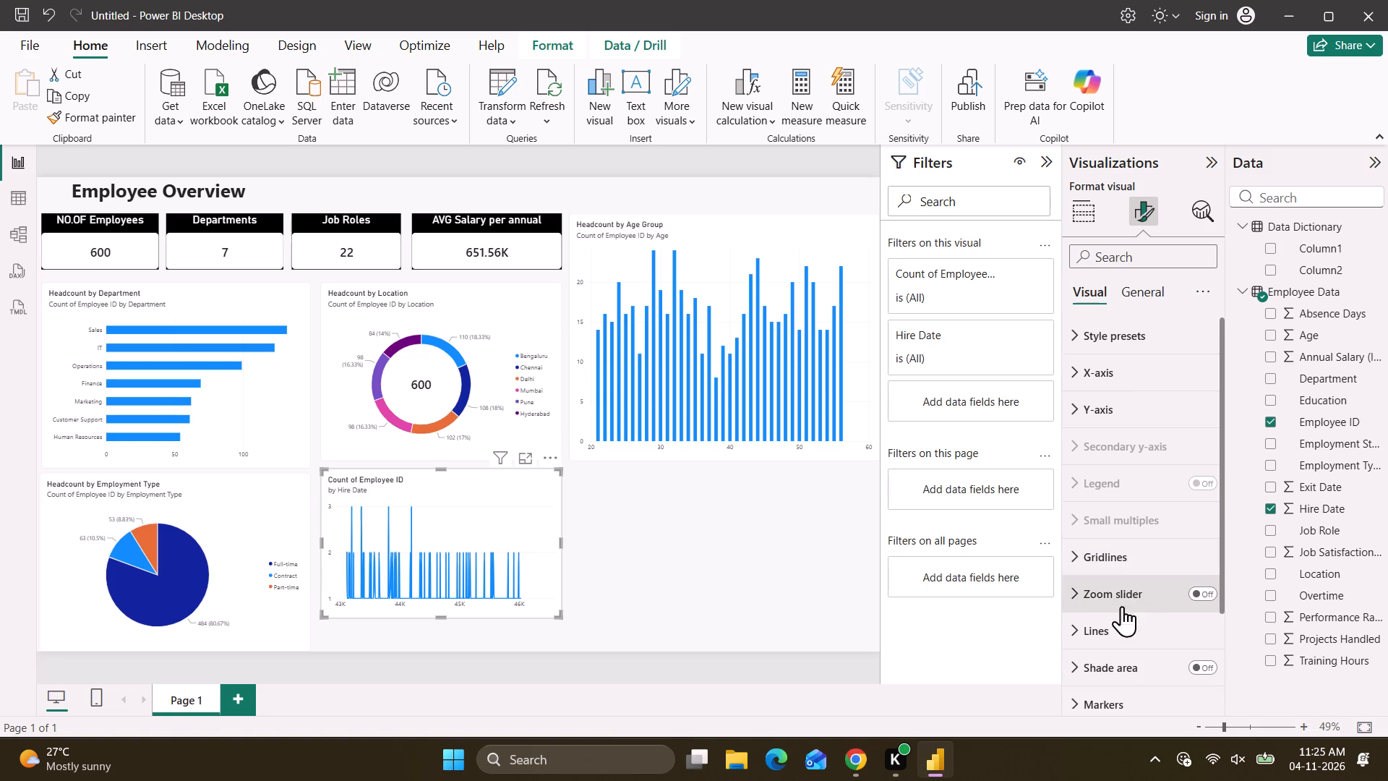
pyautogui.click(1119, 331)
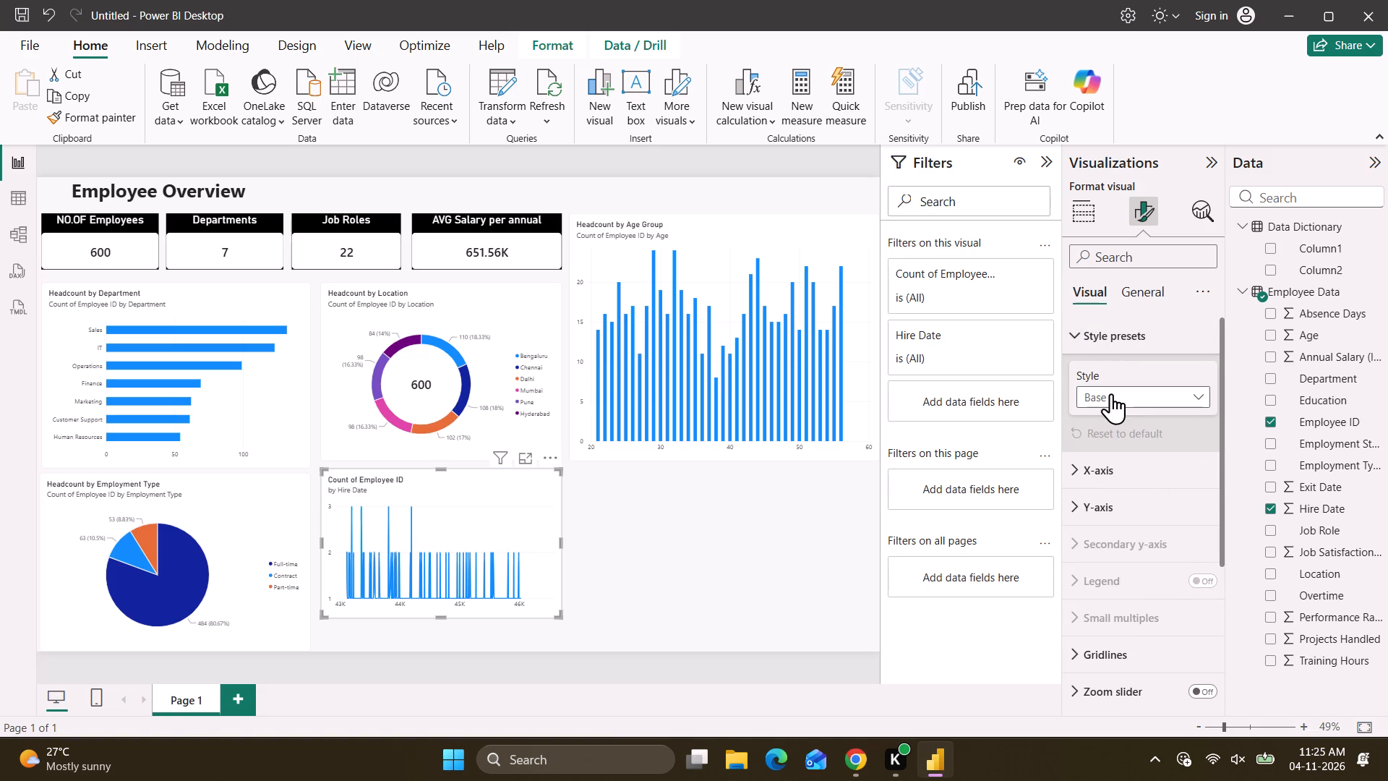
pyautogui.click(1111, 393)
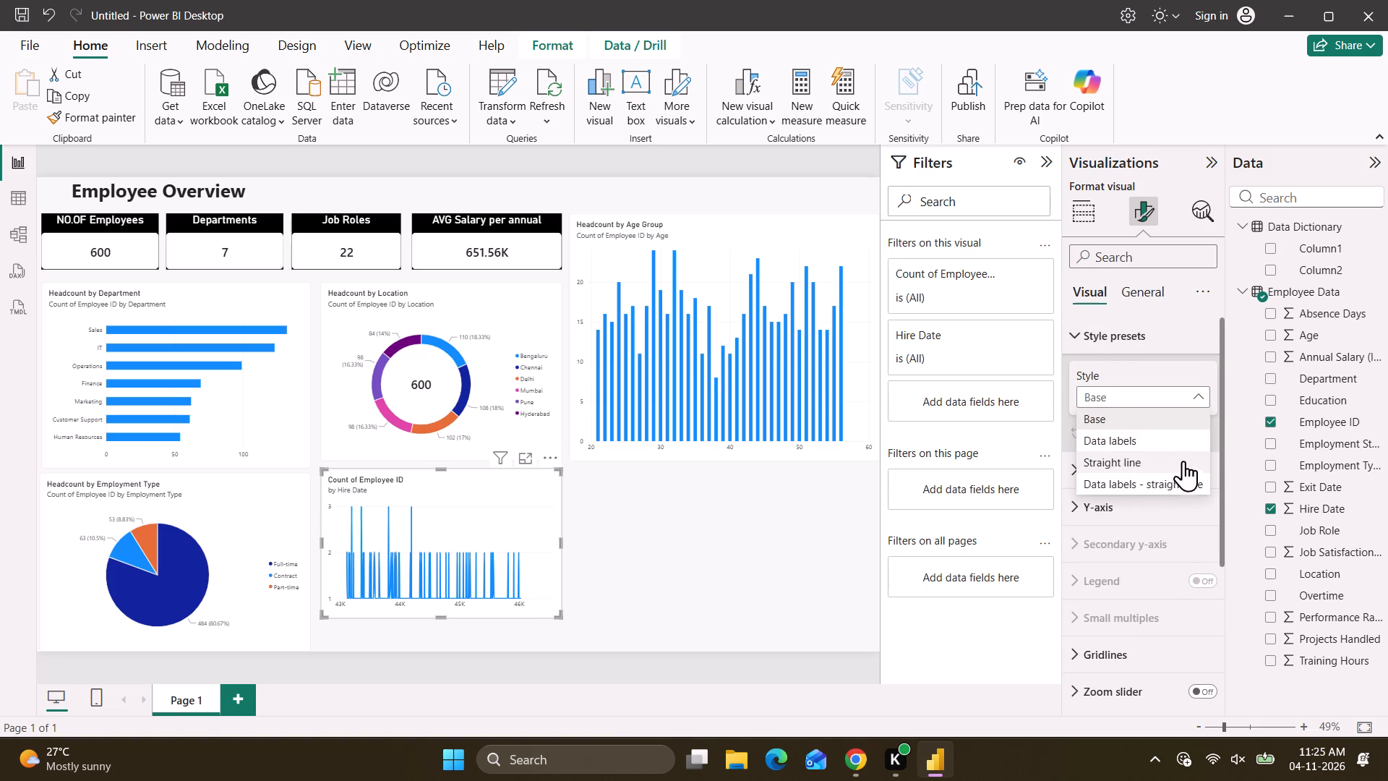
pyautogui.click(1135, 490)
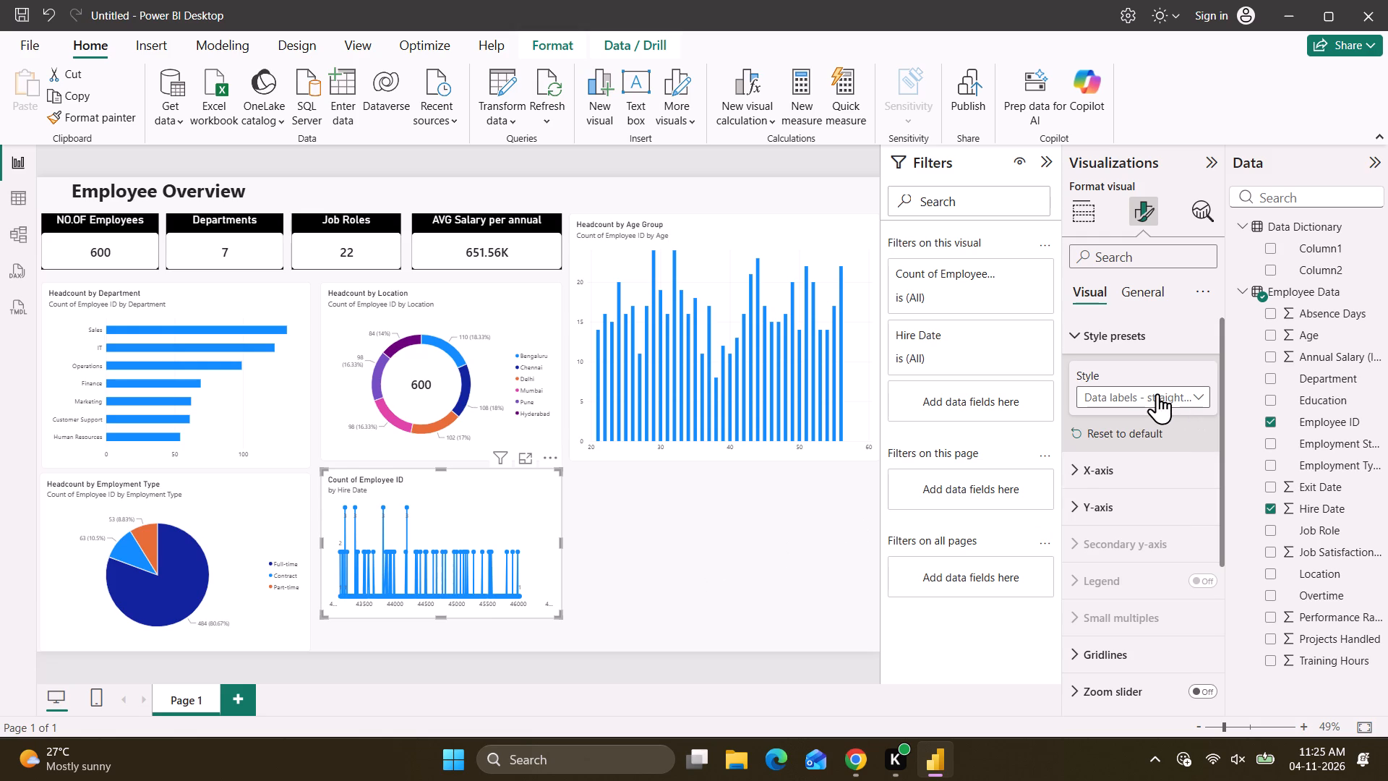
pyautogui.click(1157, 393)
pyautogui.click(1123, 457)
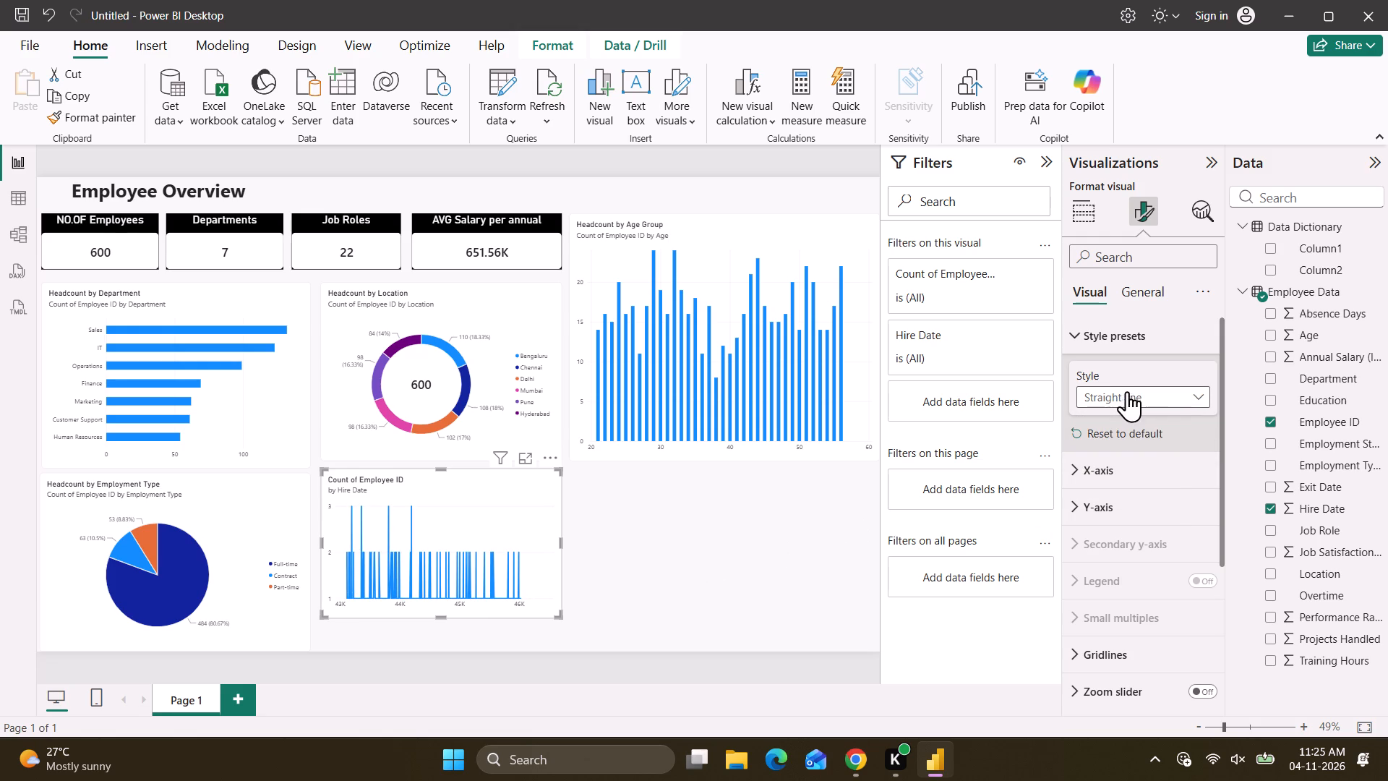
pyautogui.click(1124, 387)
pyautogui.click(1103, 435)
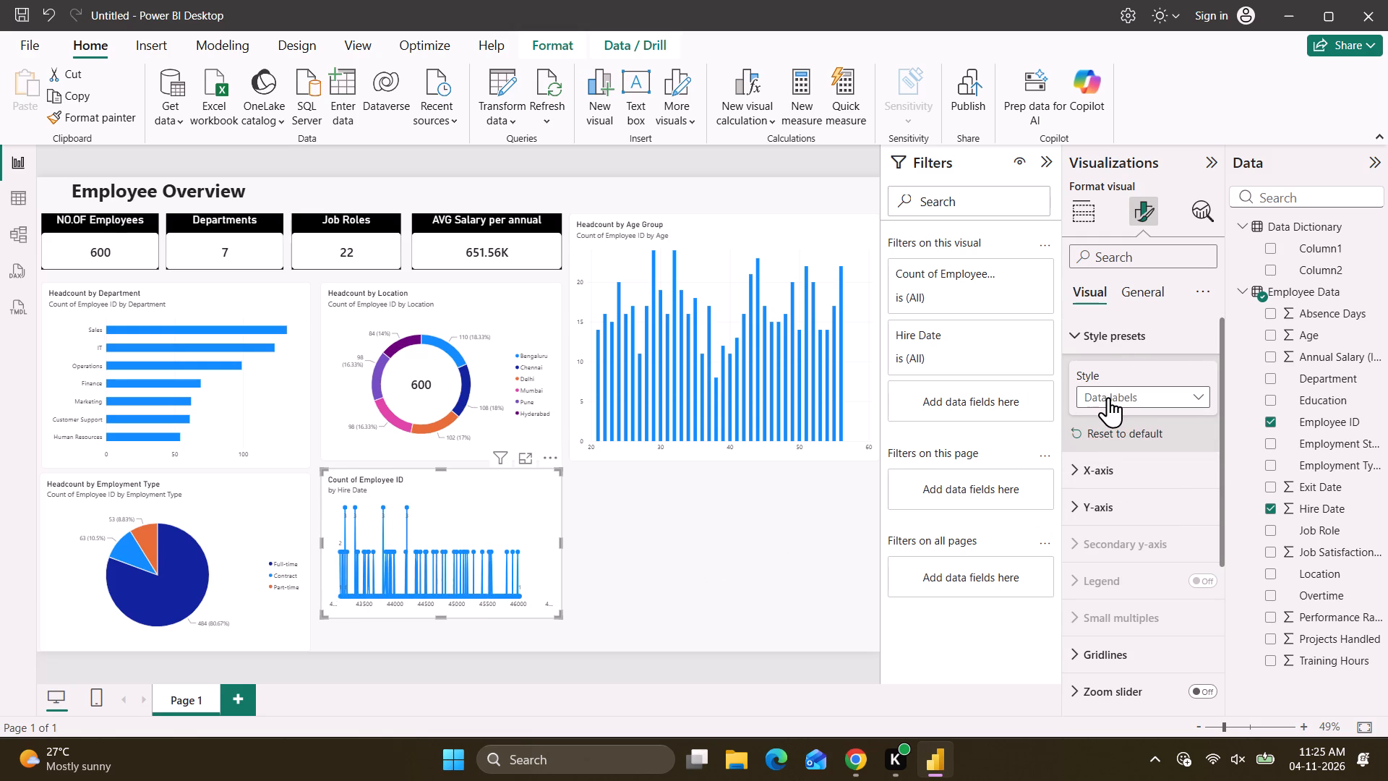
pyautogui.click(1097, 341)
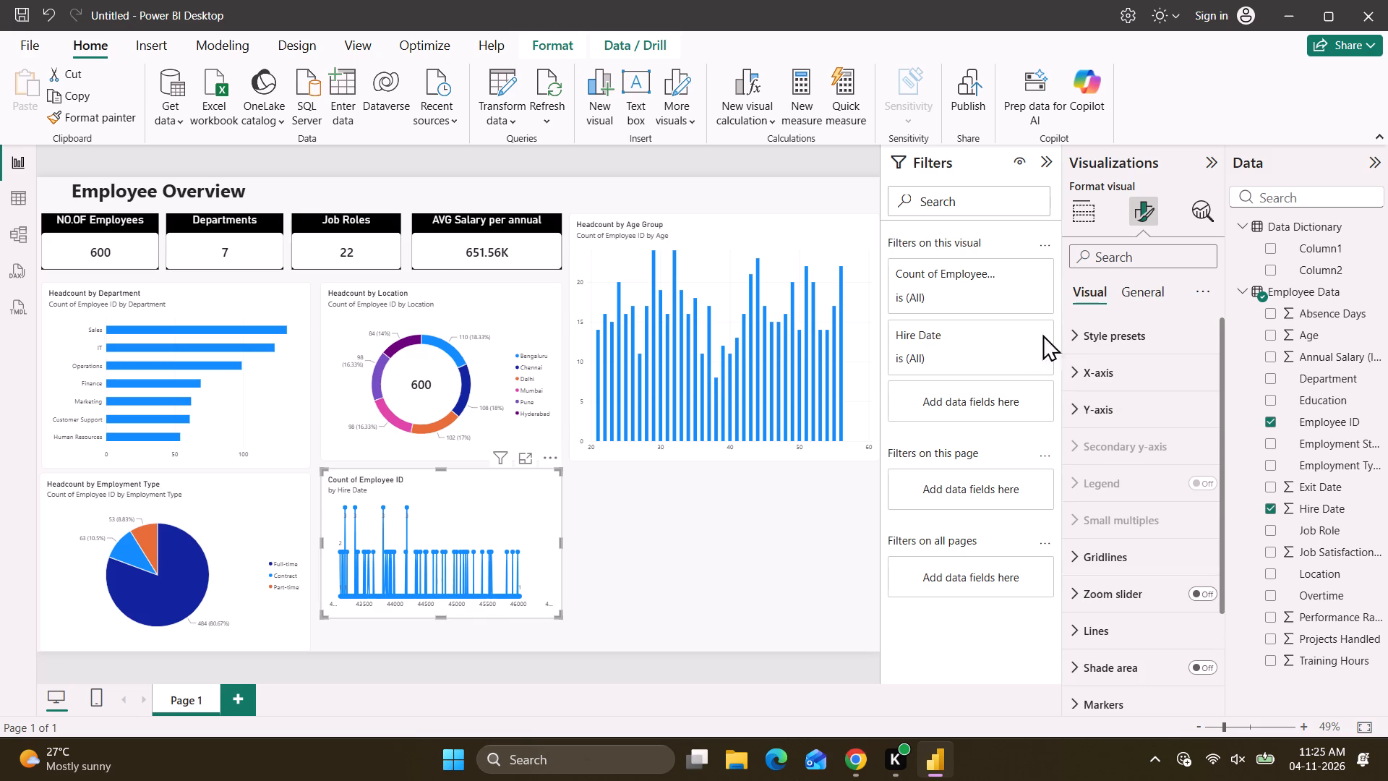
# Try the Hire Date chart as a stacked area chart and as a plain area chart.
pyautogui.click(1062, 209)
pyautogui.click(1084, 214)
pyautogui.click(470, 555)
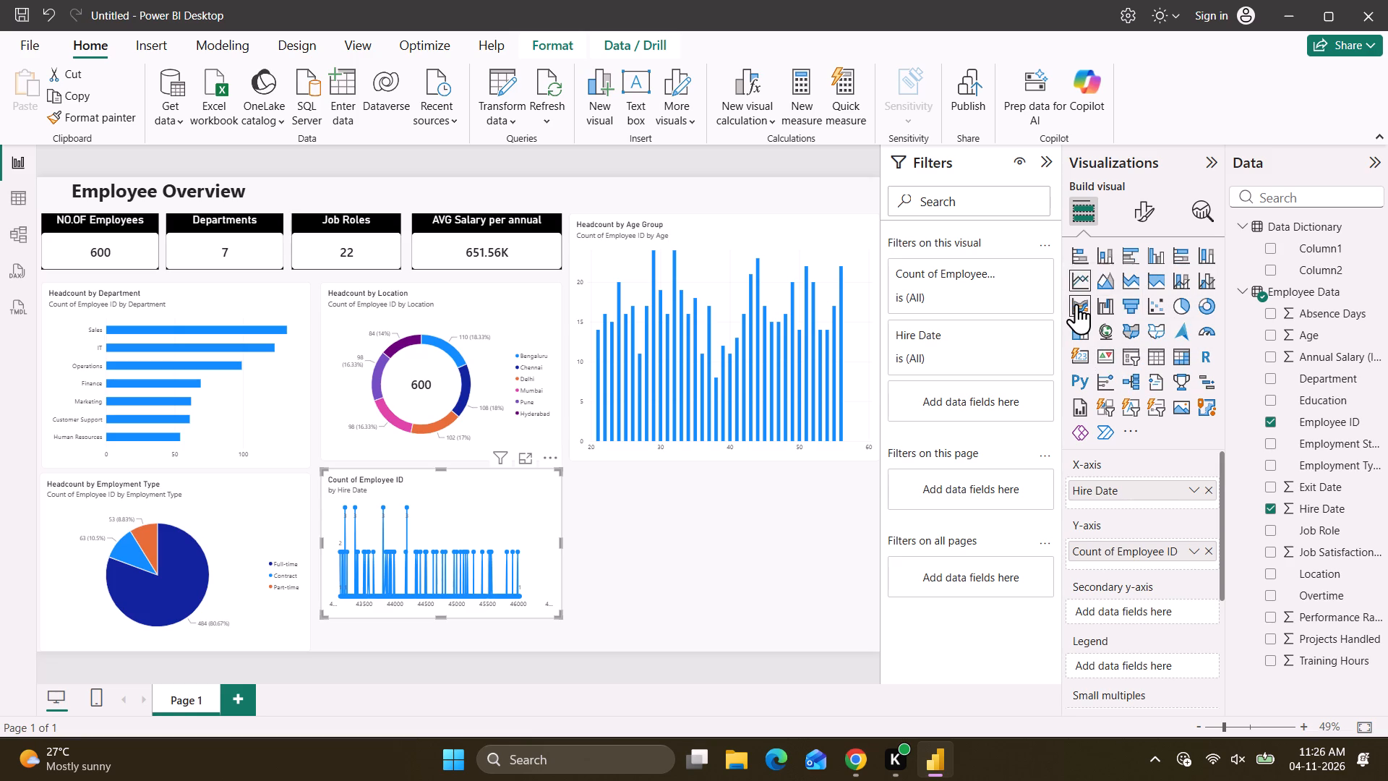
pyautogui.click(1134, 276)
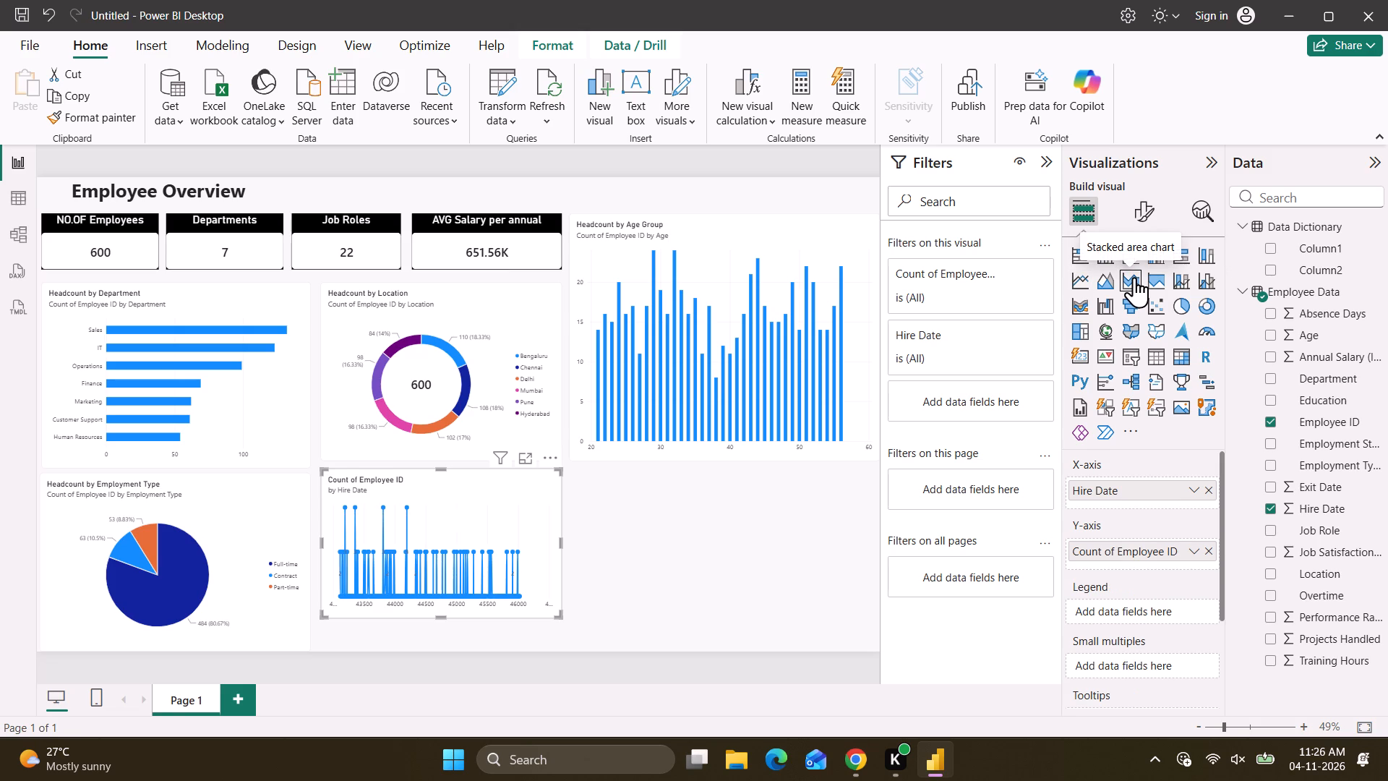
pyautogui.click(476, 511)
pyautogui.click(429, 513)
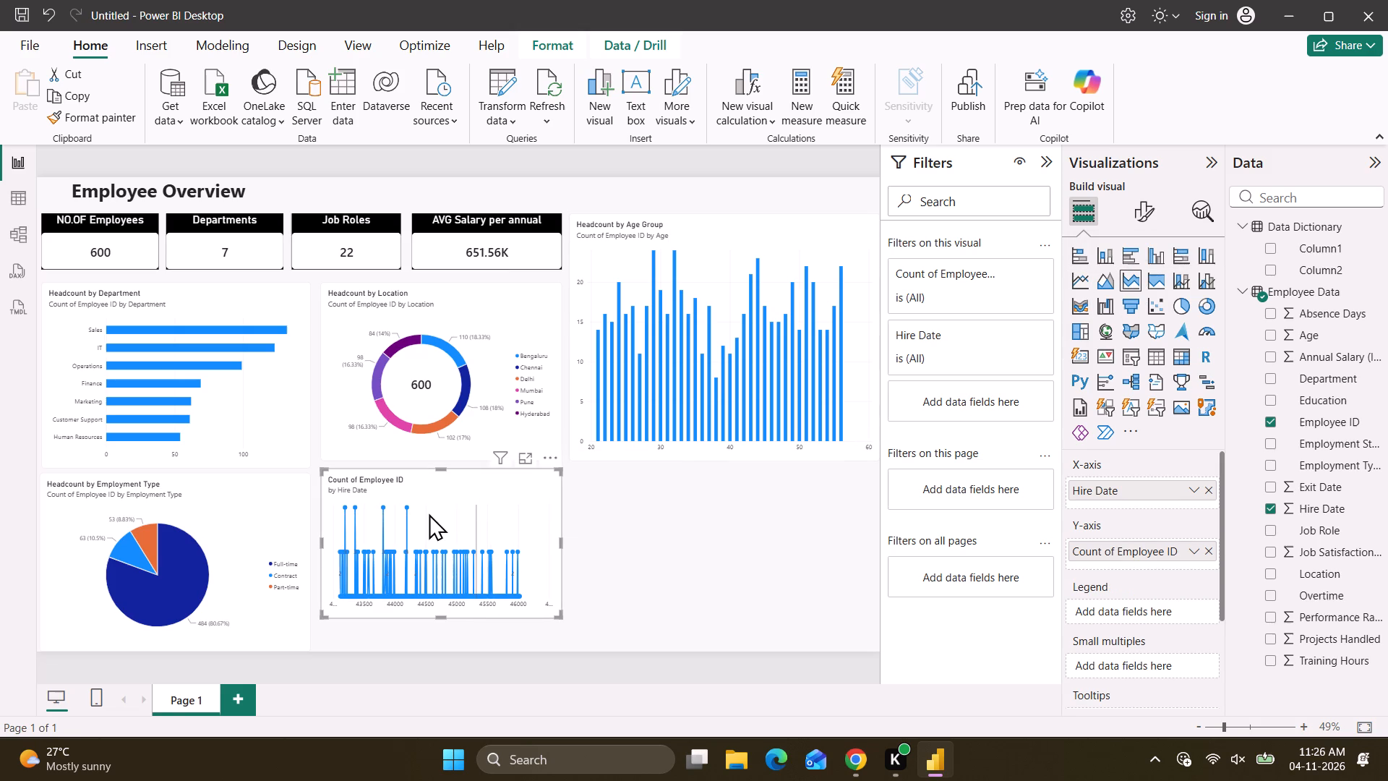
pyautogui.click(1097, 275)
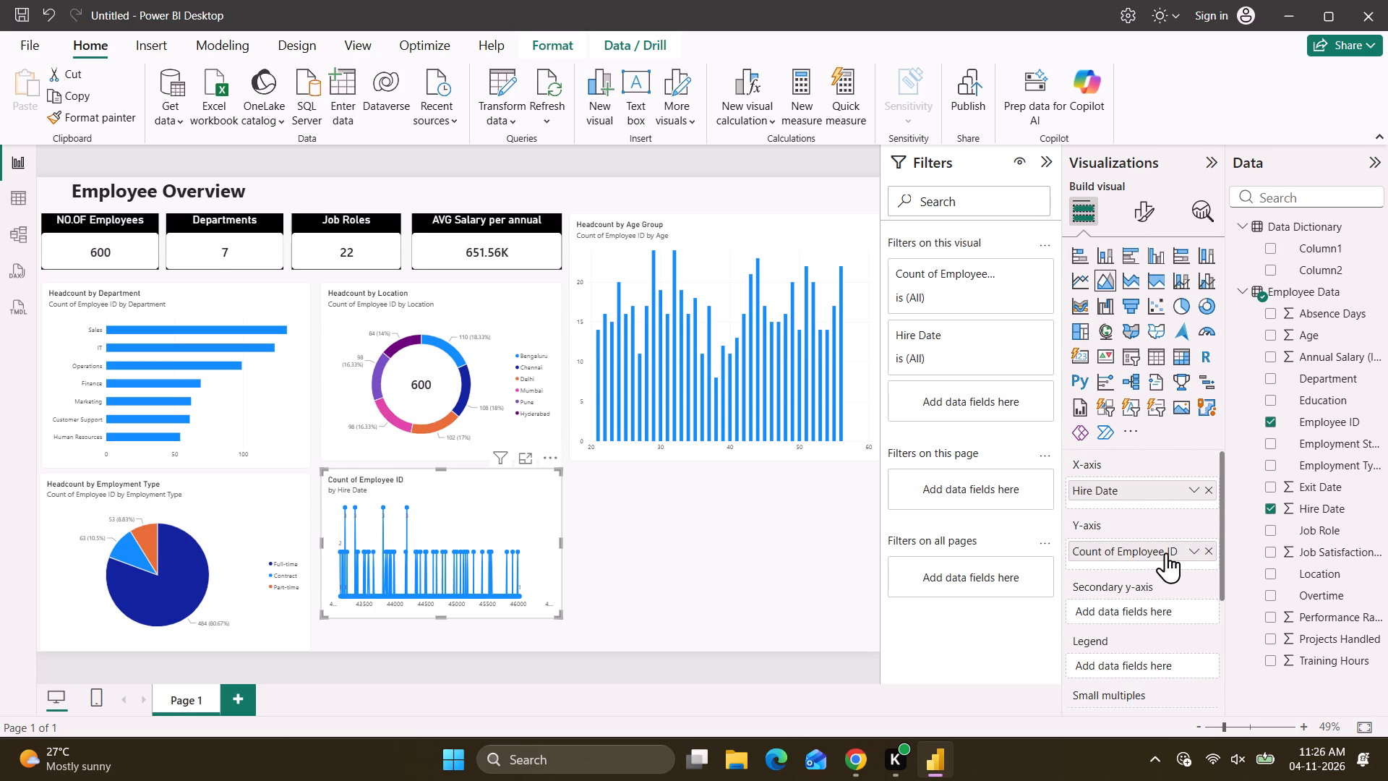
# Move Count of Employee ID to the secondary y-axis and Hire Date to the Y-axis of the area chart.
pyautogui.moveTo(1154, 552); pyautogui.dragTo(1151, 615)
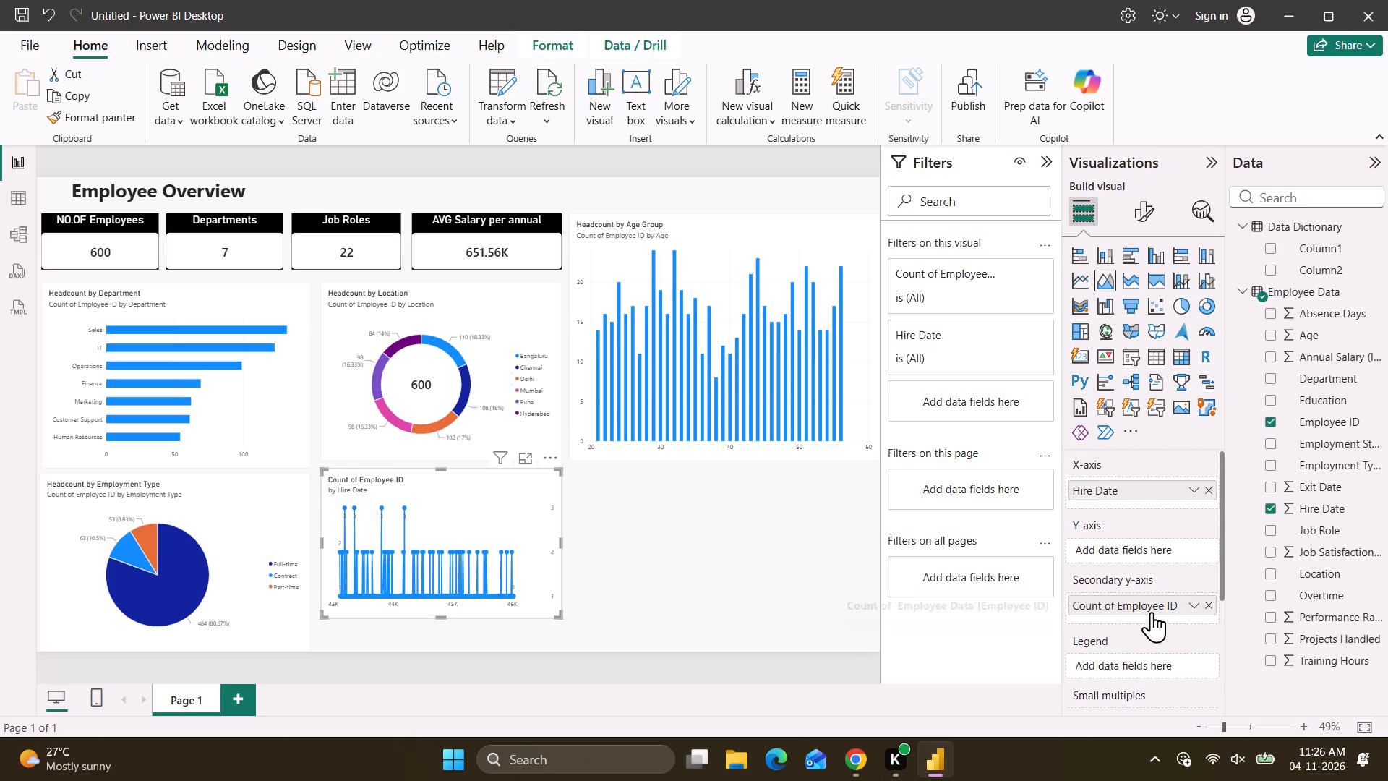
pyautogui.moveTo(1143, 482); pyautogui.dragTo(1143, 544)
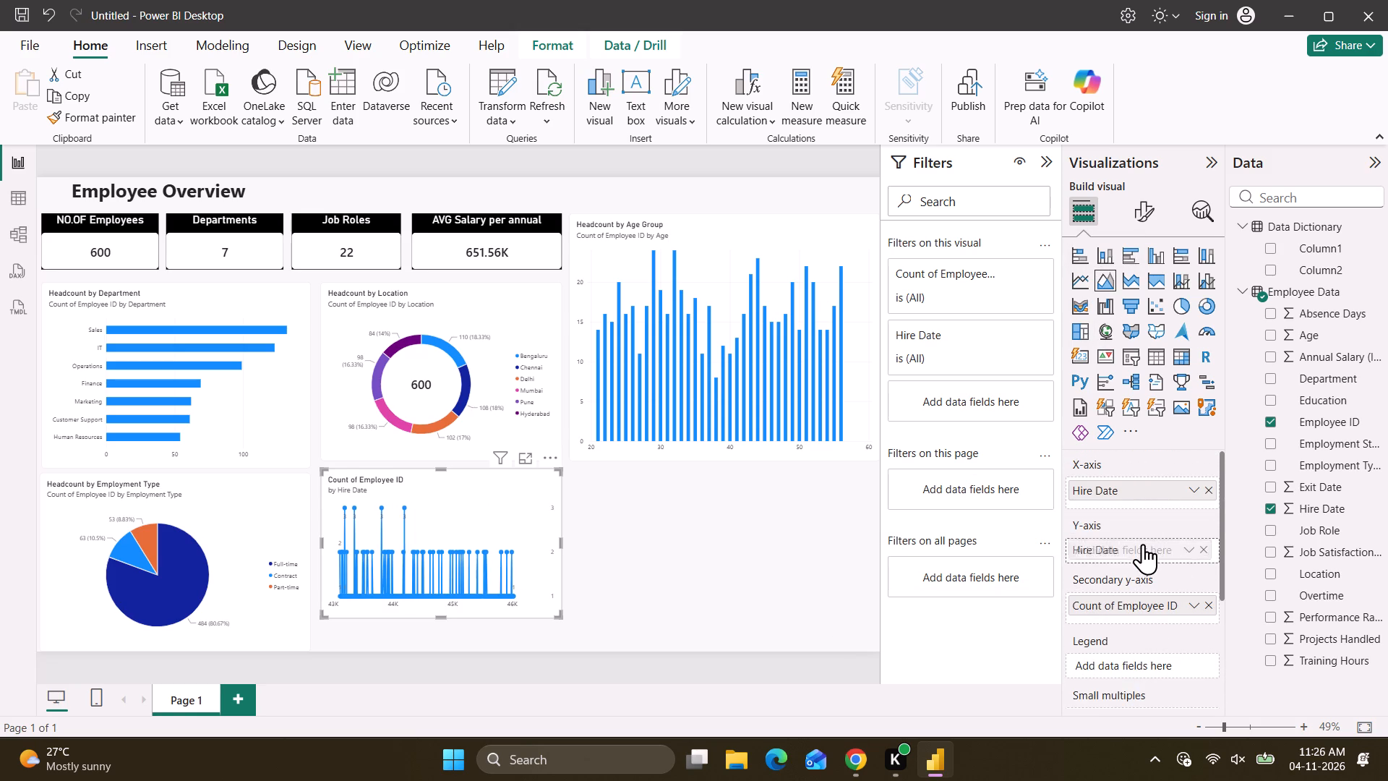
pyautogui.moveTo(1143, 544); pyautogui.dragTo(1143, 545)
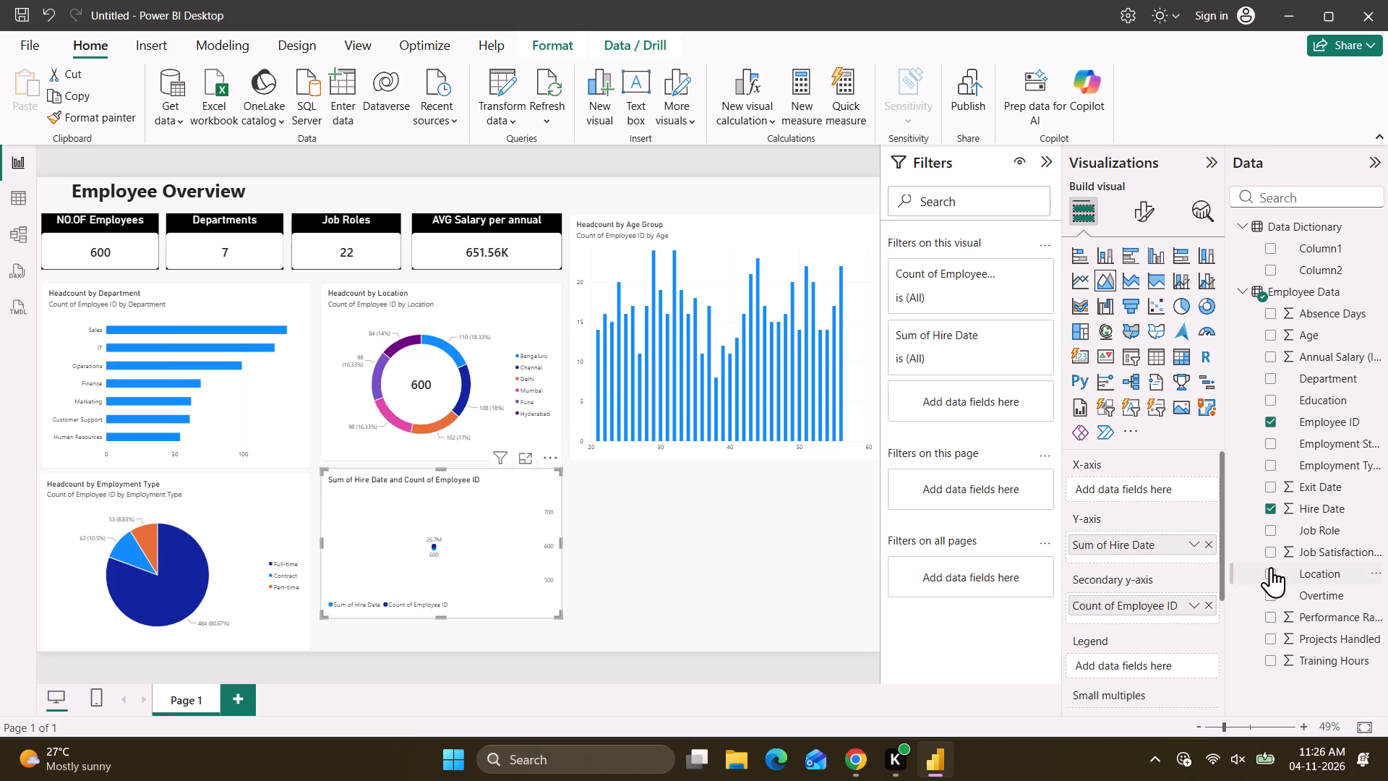
# Convert the Hire Date area chart to a 100% stacked area chart.
pyautogui.click(1134, 289)
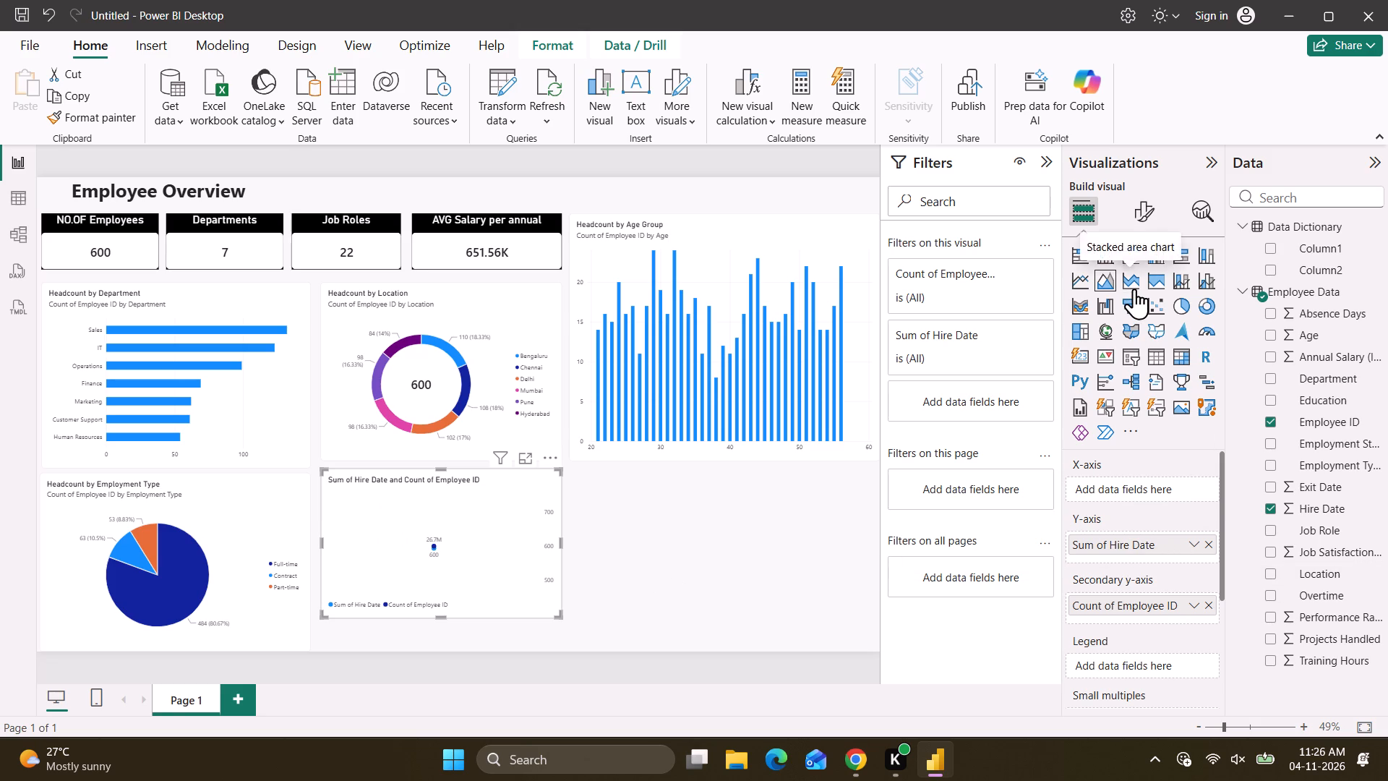
pyautogui.click(1152, 285)
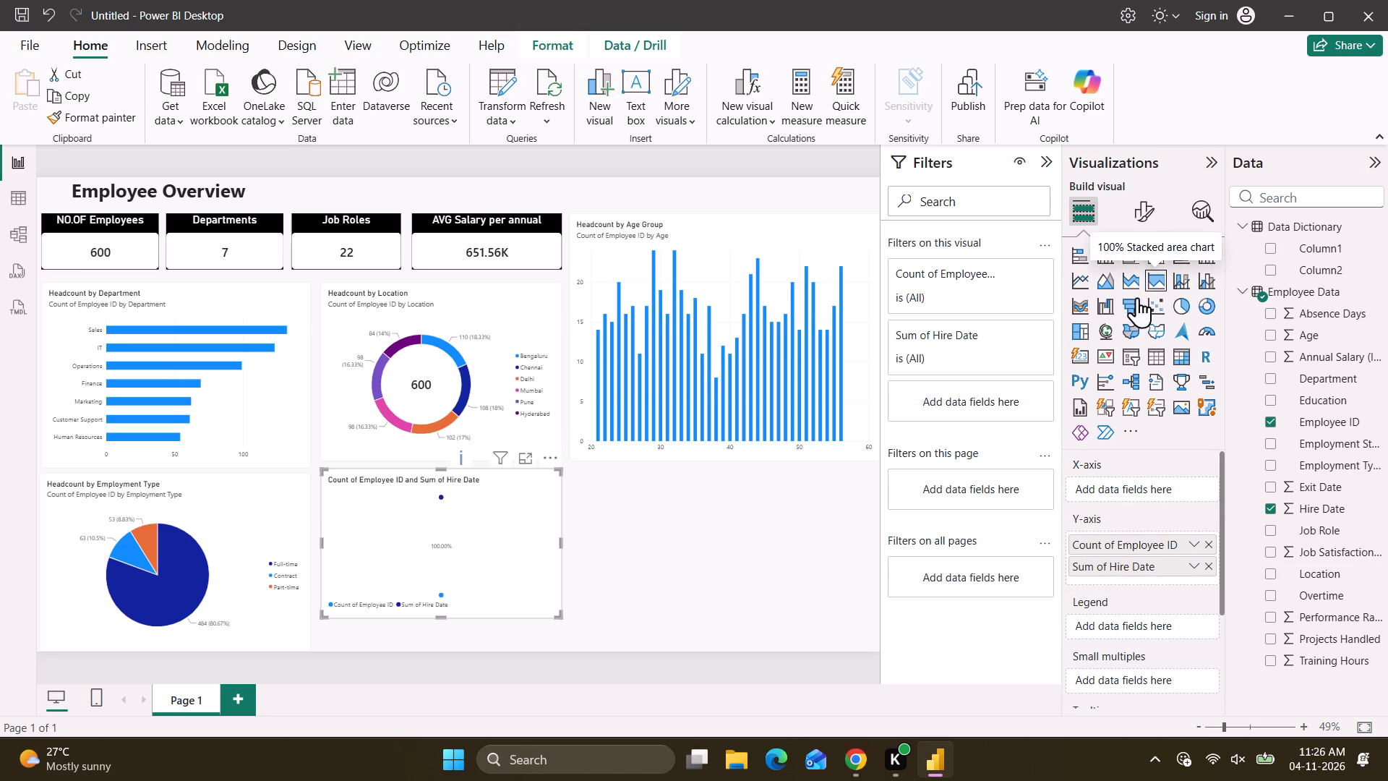
# Rearrange the 100% stacked area chart's fields so Hire Date is on the X-axis and Count of Employee ID on the Y-axis.
pyautogui.moveTo(1155, 537); pyautogui.dragTo(1160, 492)
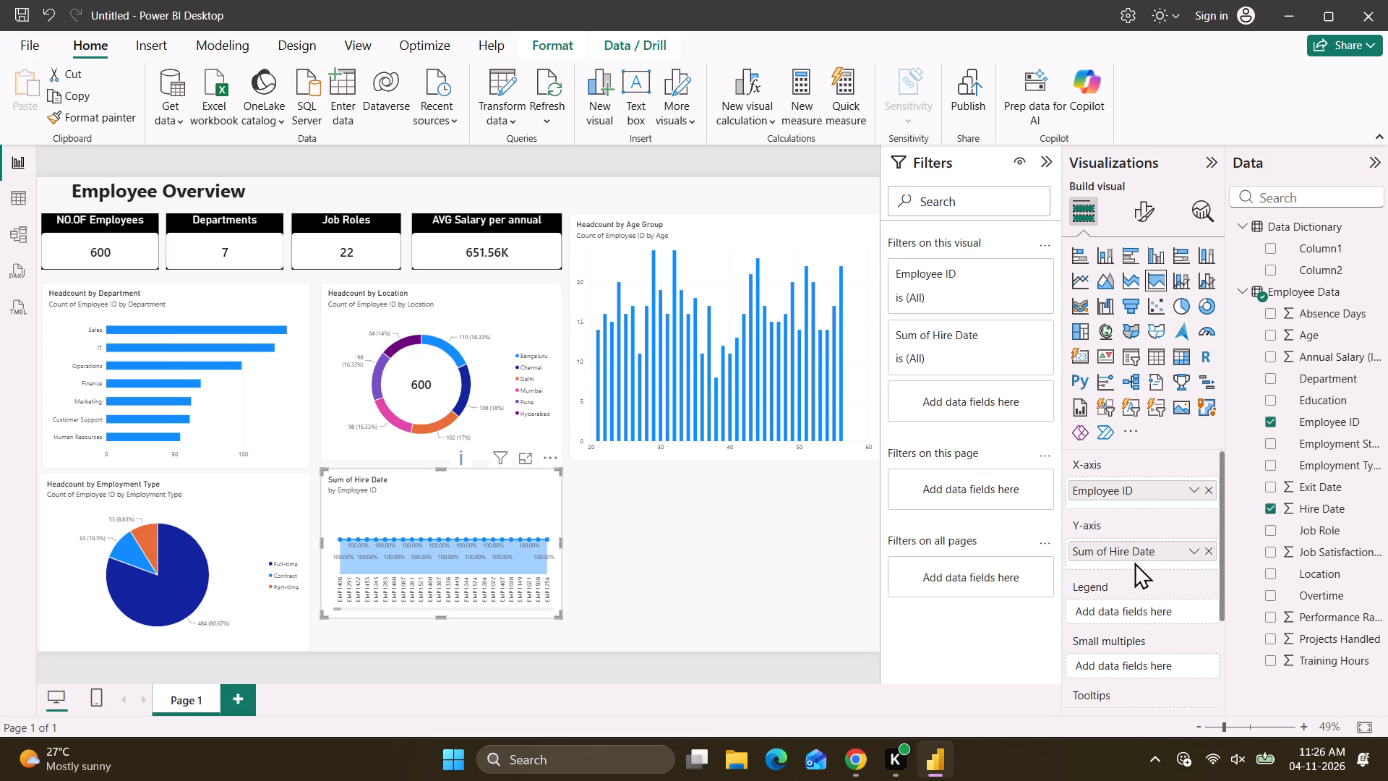
pyautogui.moveTo(1140, 550); pyautogui.dragTo(1144, 495)
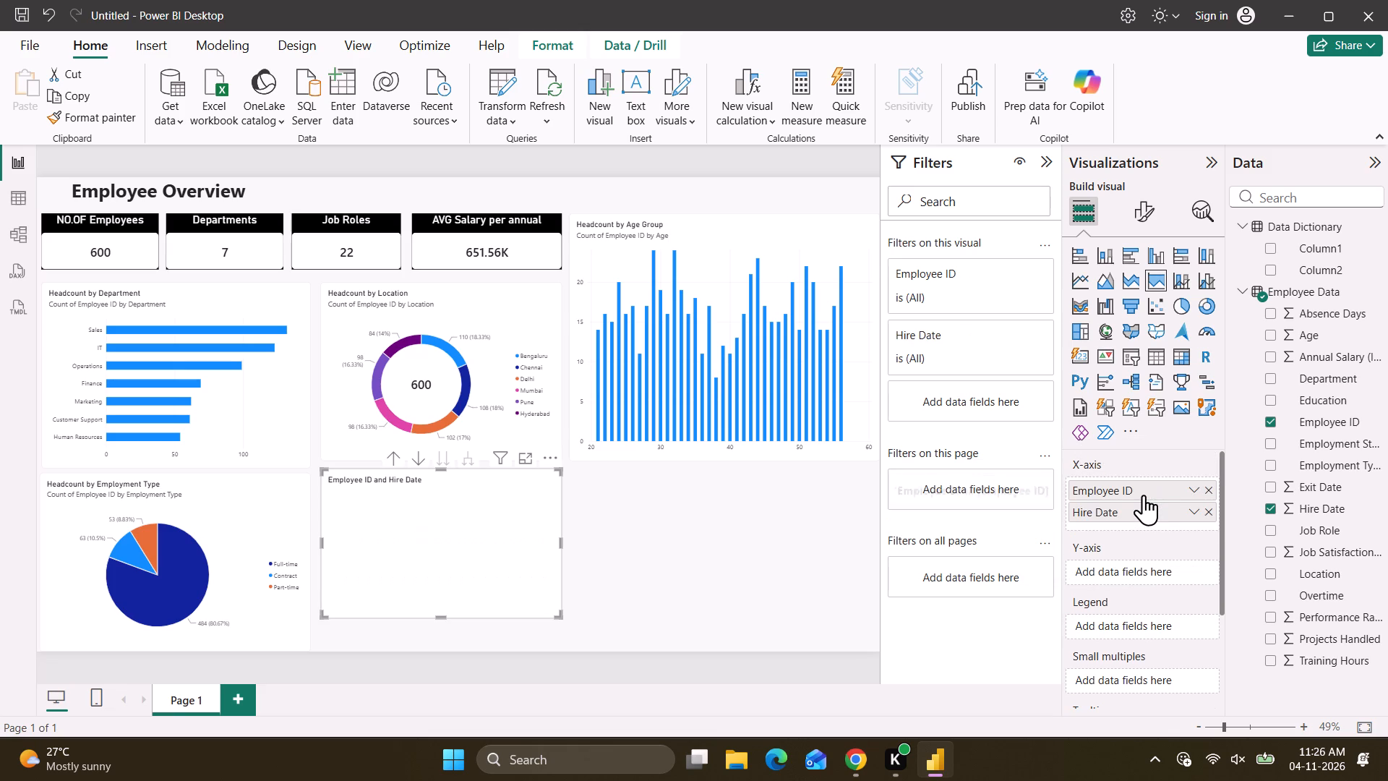
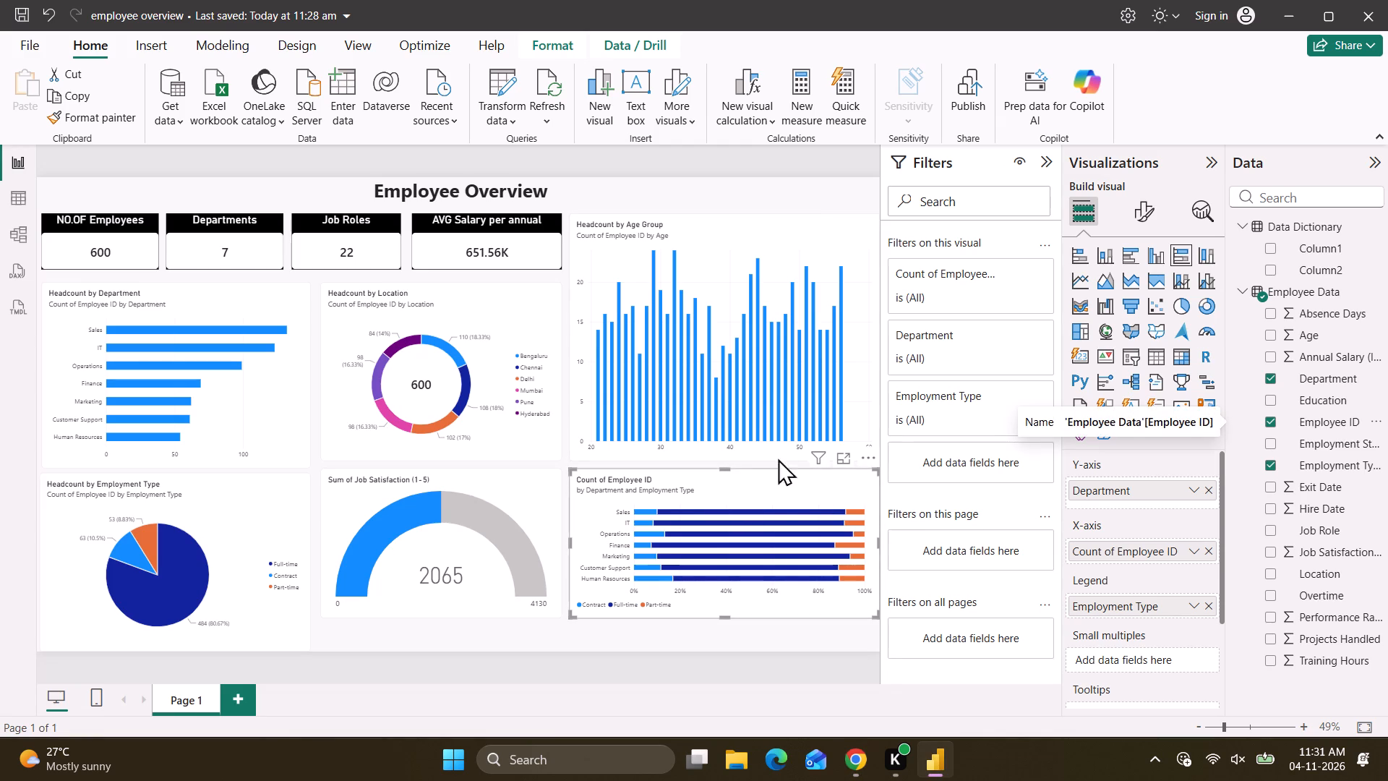
pyautogui.click(1135, 213)
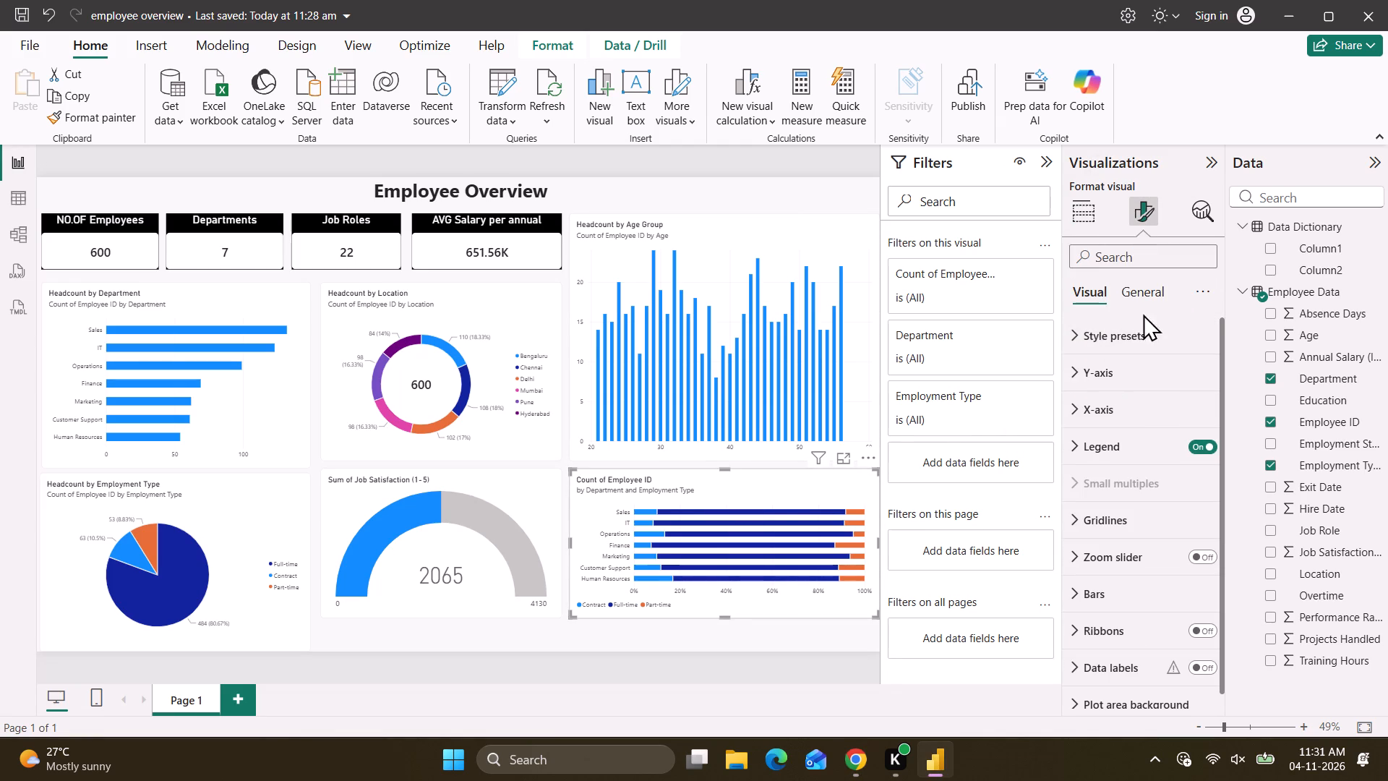
pyautogui.click(1141, 291)
pyautogui.click(1112, 372)
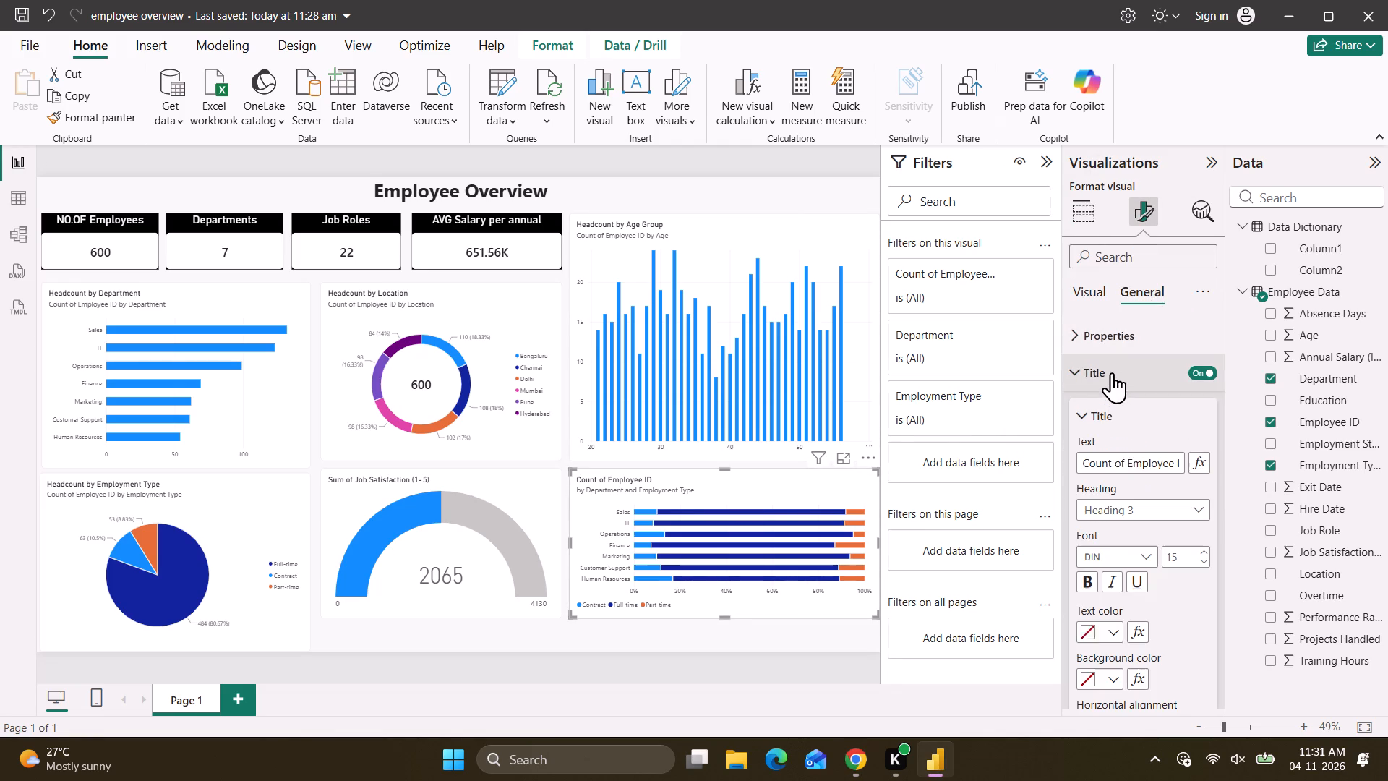
pyautogui.click(1133, 461)
pyautogui.hotkey('ctrl', 'a')
pyautogui.hotkey('ctrl', 'v')
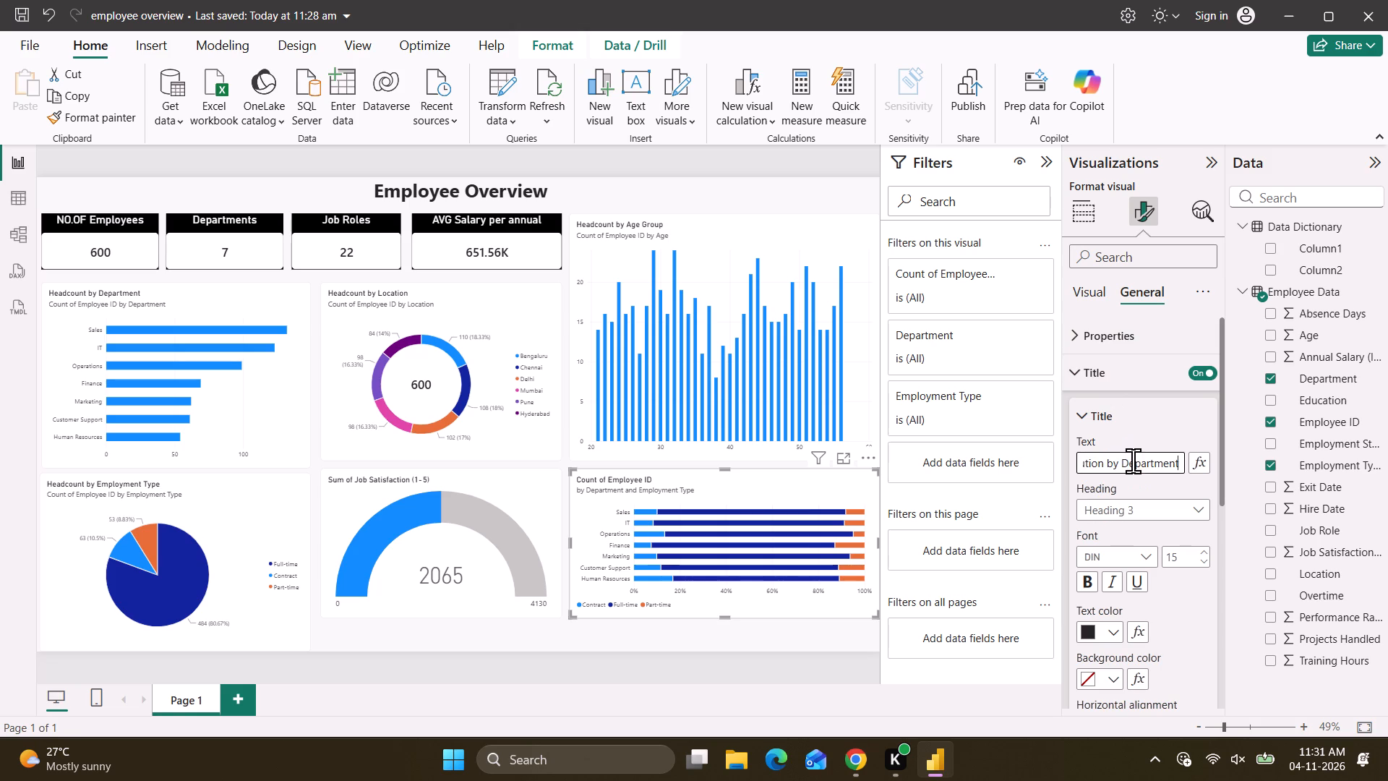
pyautogui.click(1159, 432)
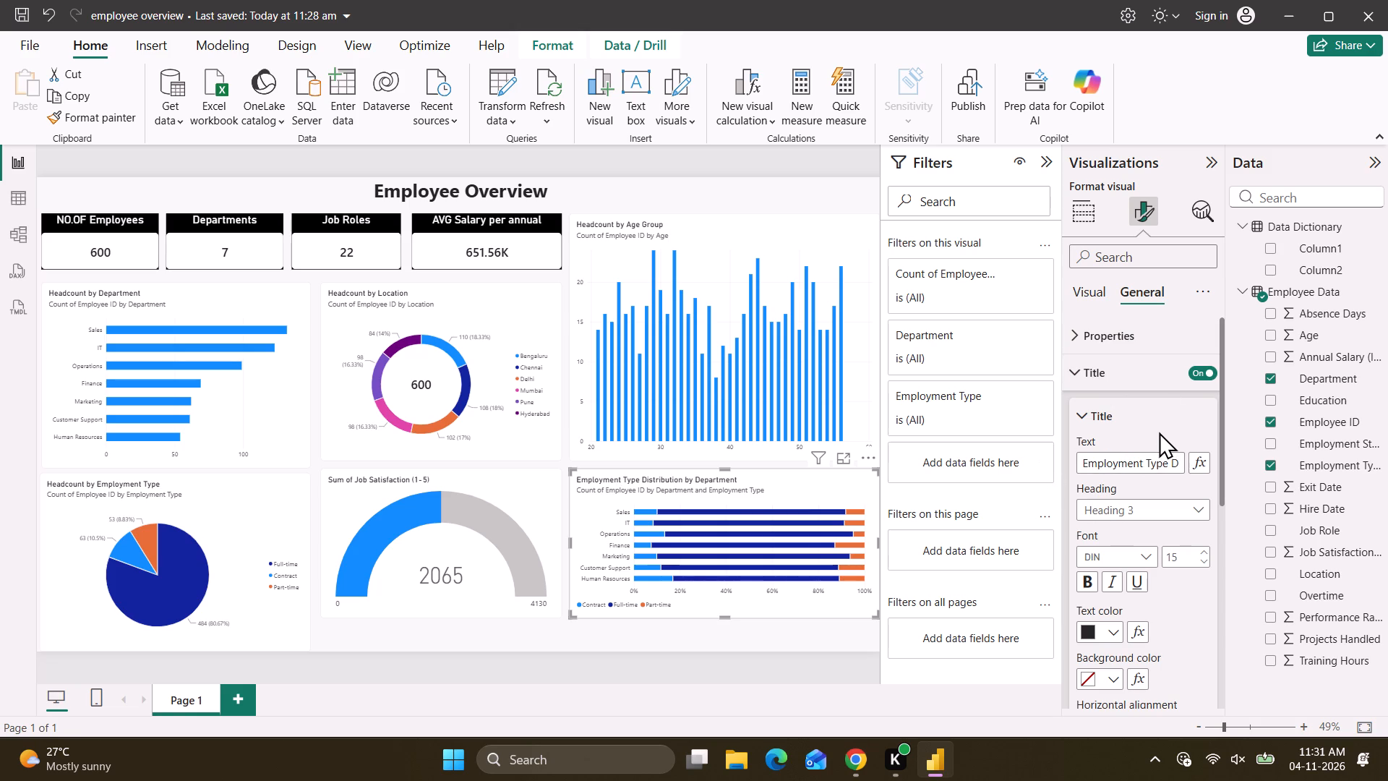
# Save the employee overview report.
pyautogui.hotkey('ctrl', 's')
pyautogui.click(788, 684)
pyautogui.hotkey('ctrl', 's')
pyautogui.hotkey('ctrl', 's')
pyautogui.hotkey('ctrl', 's')
# Collapse the Data, Visualizations and Filters panes to give the dashboard canvas more room.
pyautogui.click(1371, 165)
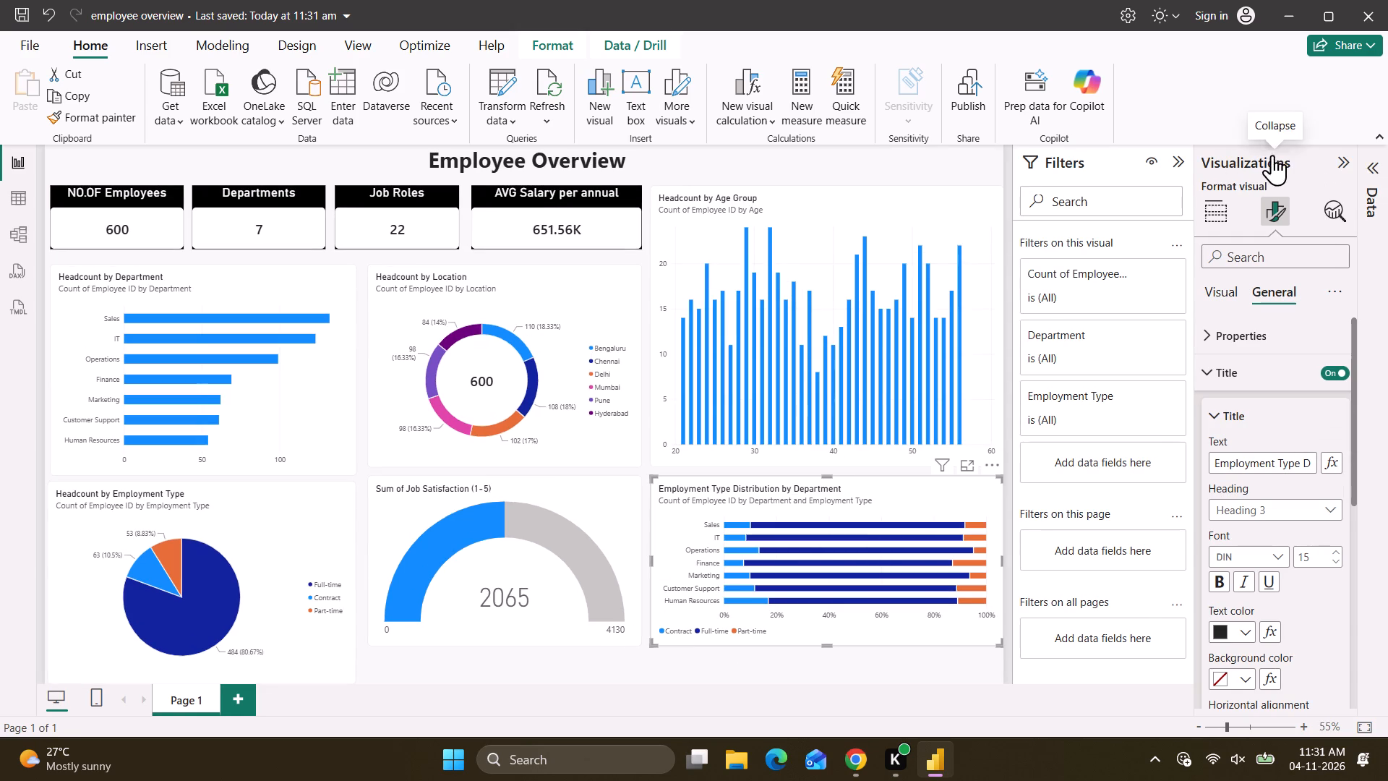
pyautogui.click(1330, 155)
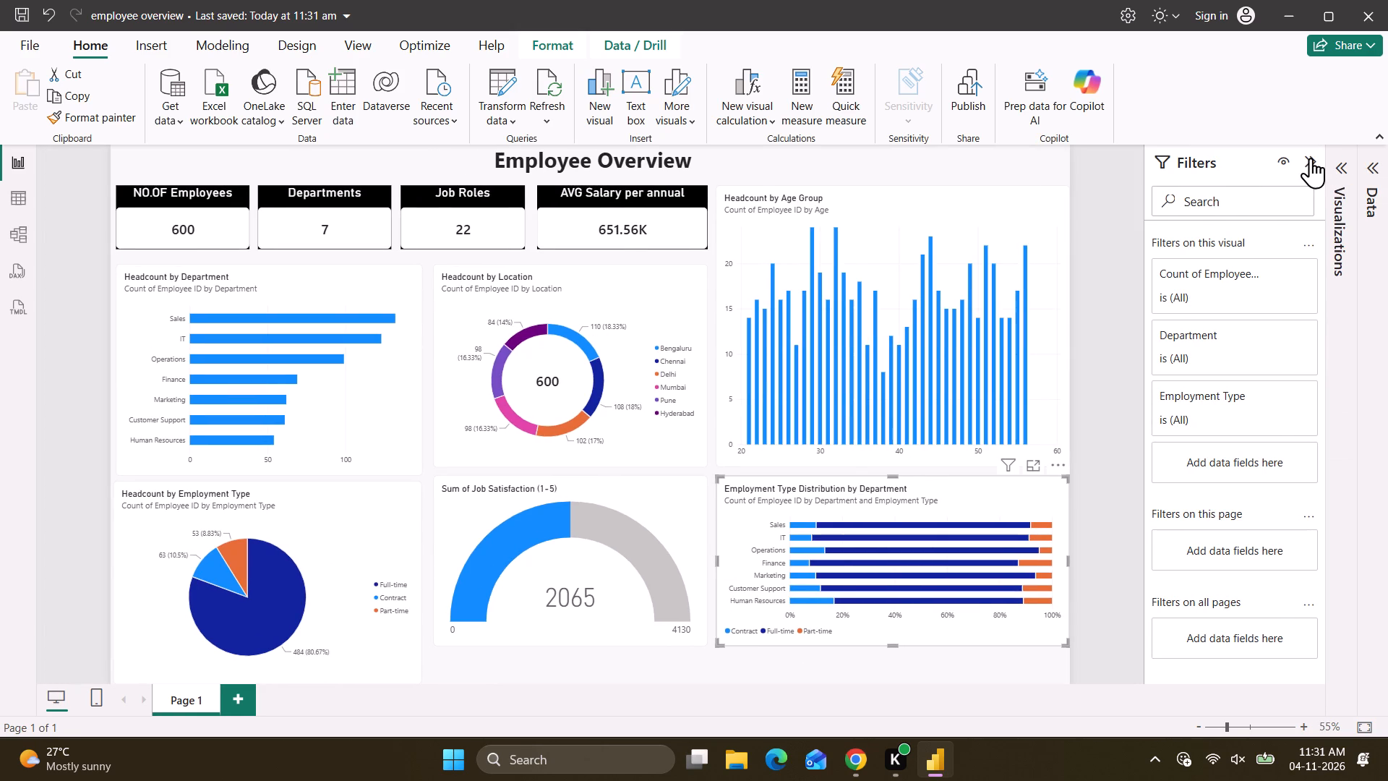
pyautogui.click(1311, 158)
pyautogui.scroll(-1, 1192, 516)
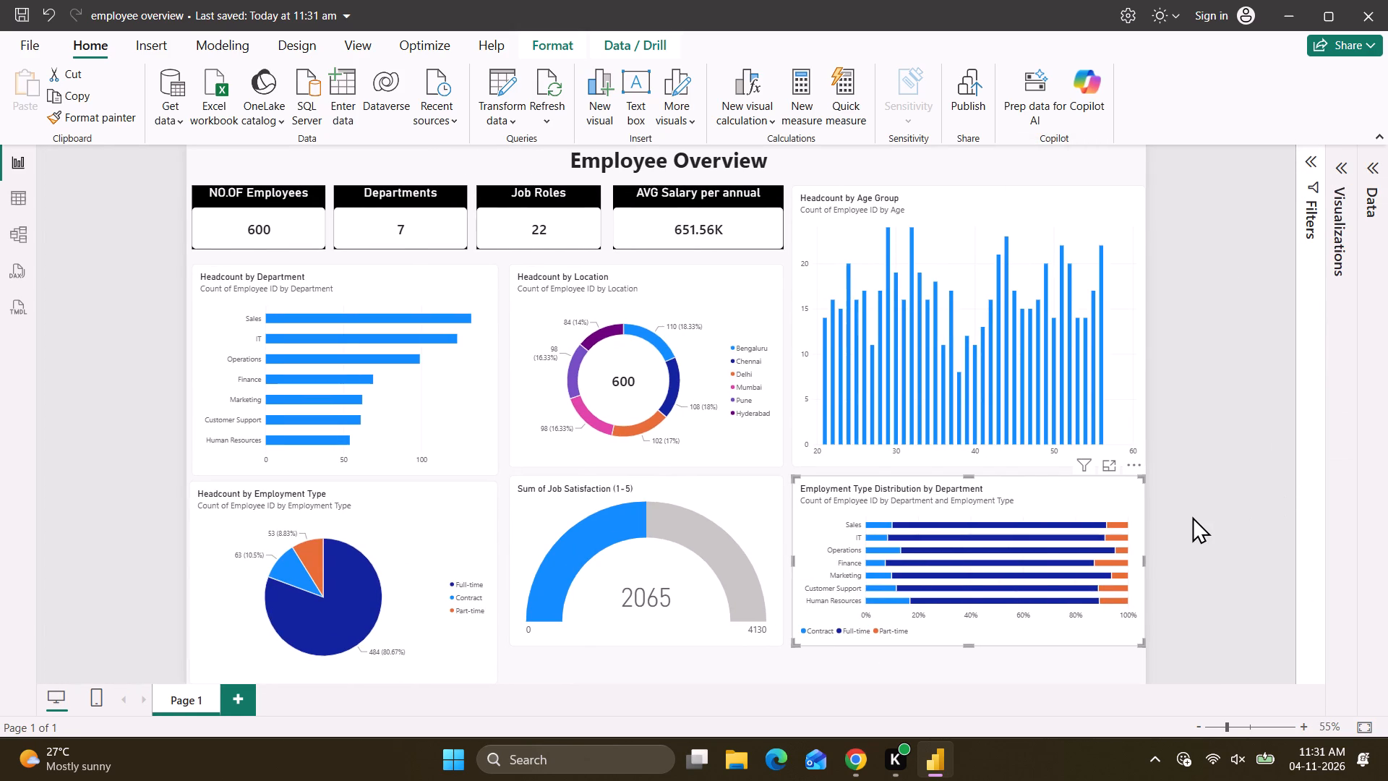
pyautogui.scroll(-1, 1192, 516)
# Extend the job satisfaction gauge and the Employment Type Distribution chart downward to fill the empty space below them.
pyautogui.click(750, 508)
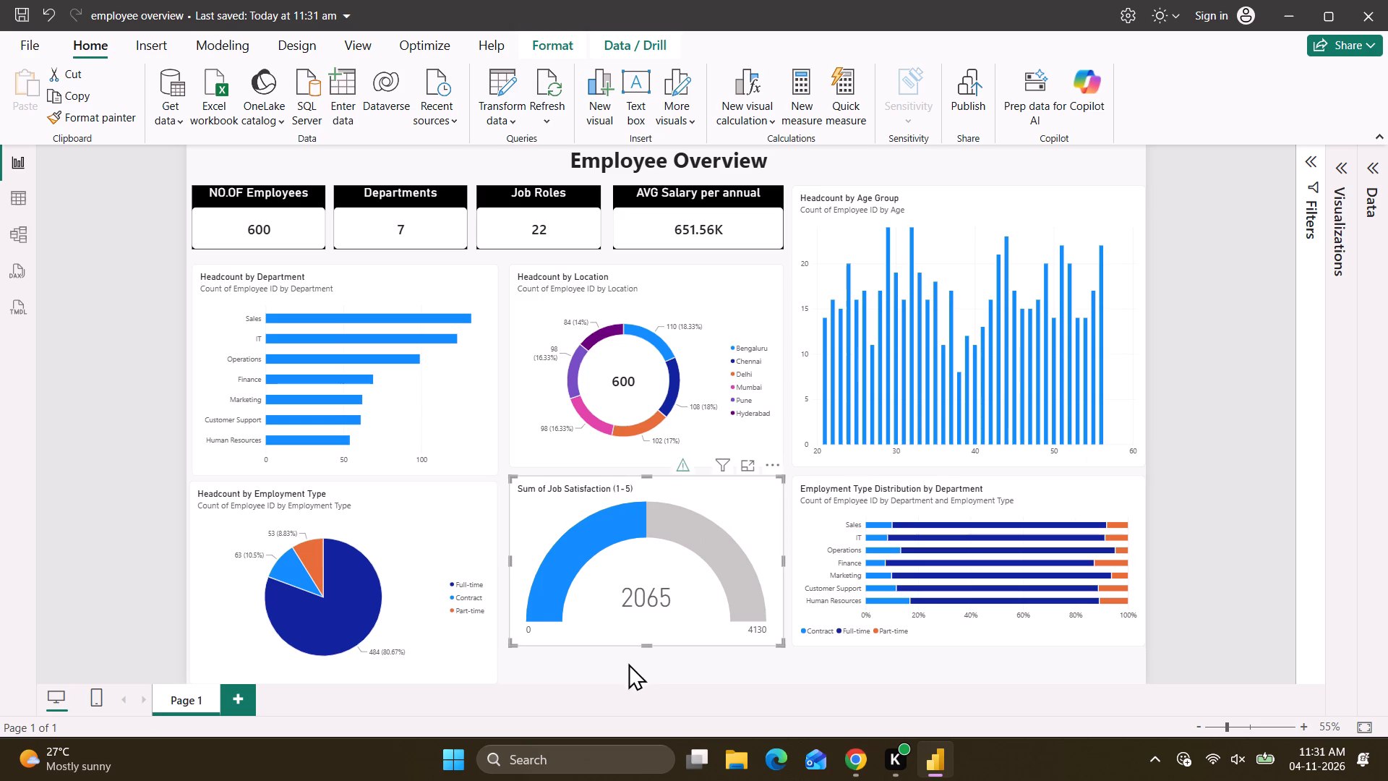
pyautogui.moveTo(648, 644); pyautogui.dragTo(643, 677)
pyautogui.click(643, 677)
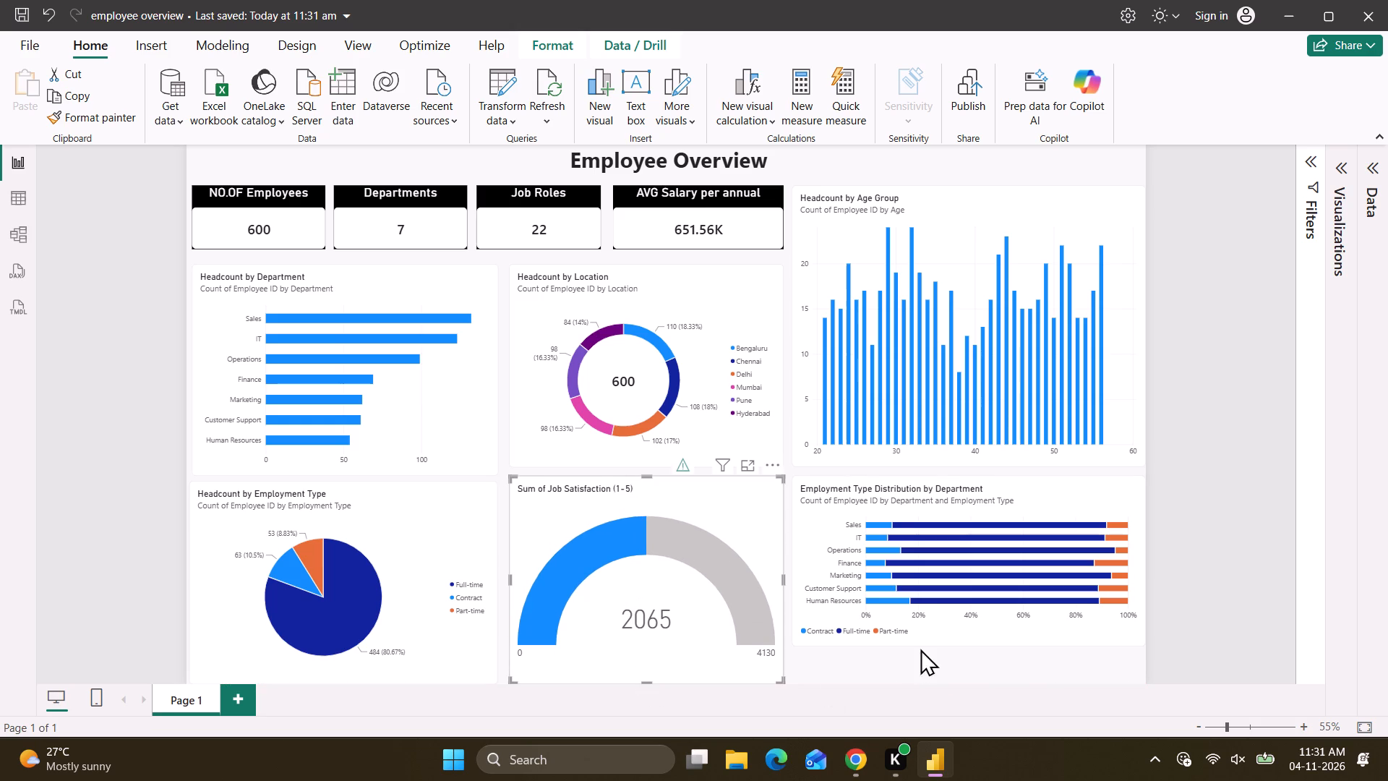
pyautogui.click(963, 633)
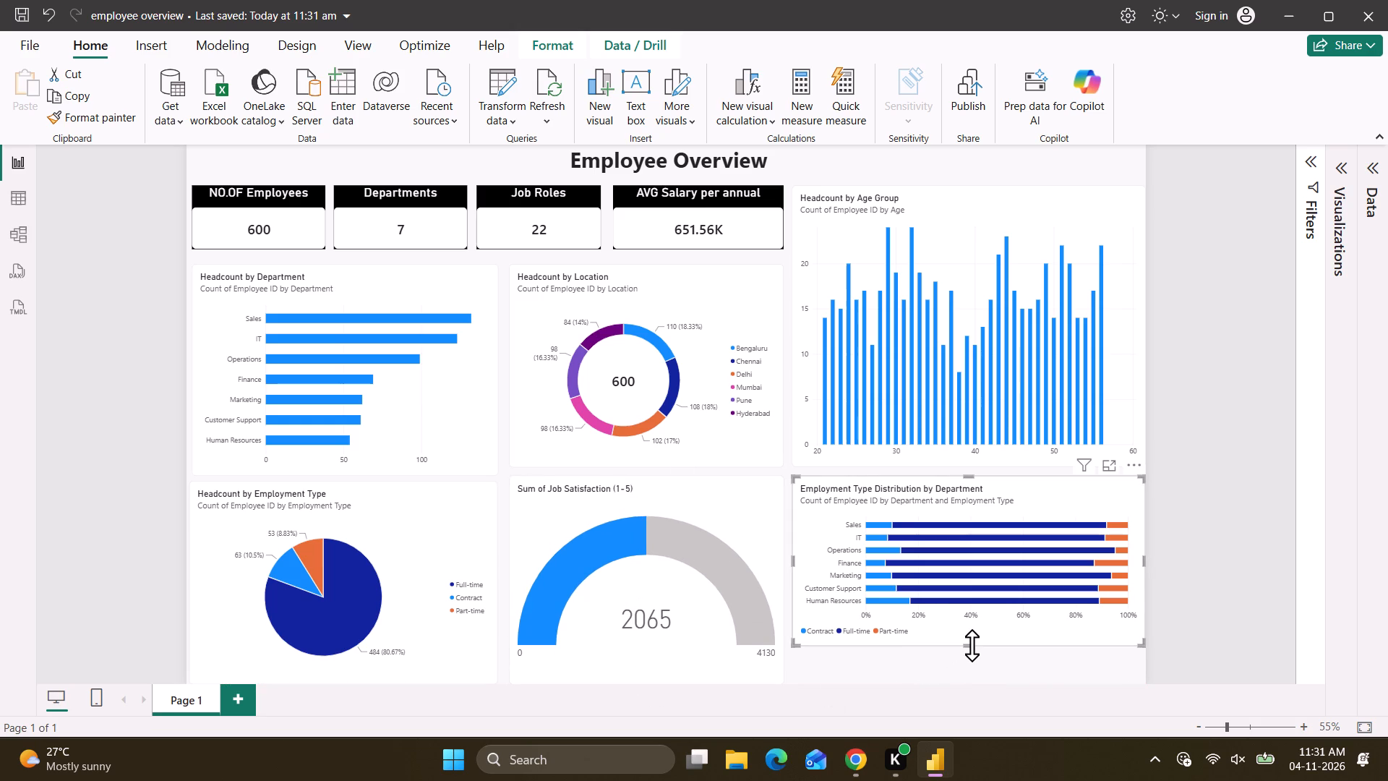
pyautogui.moveTo(972, 645); pyautogui.dragTo(974, 685)
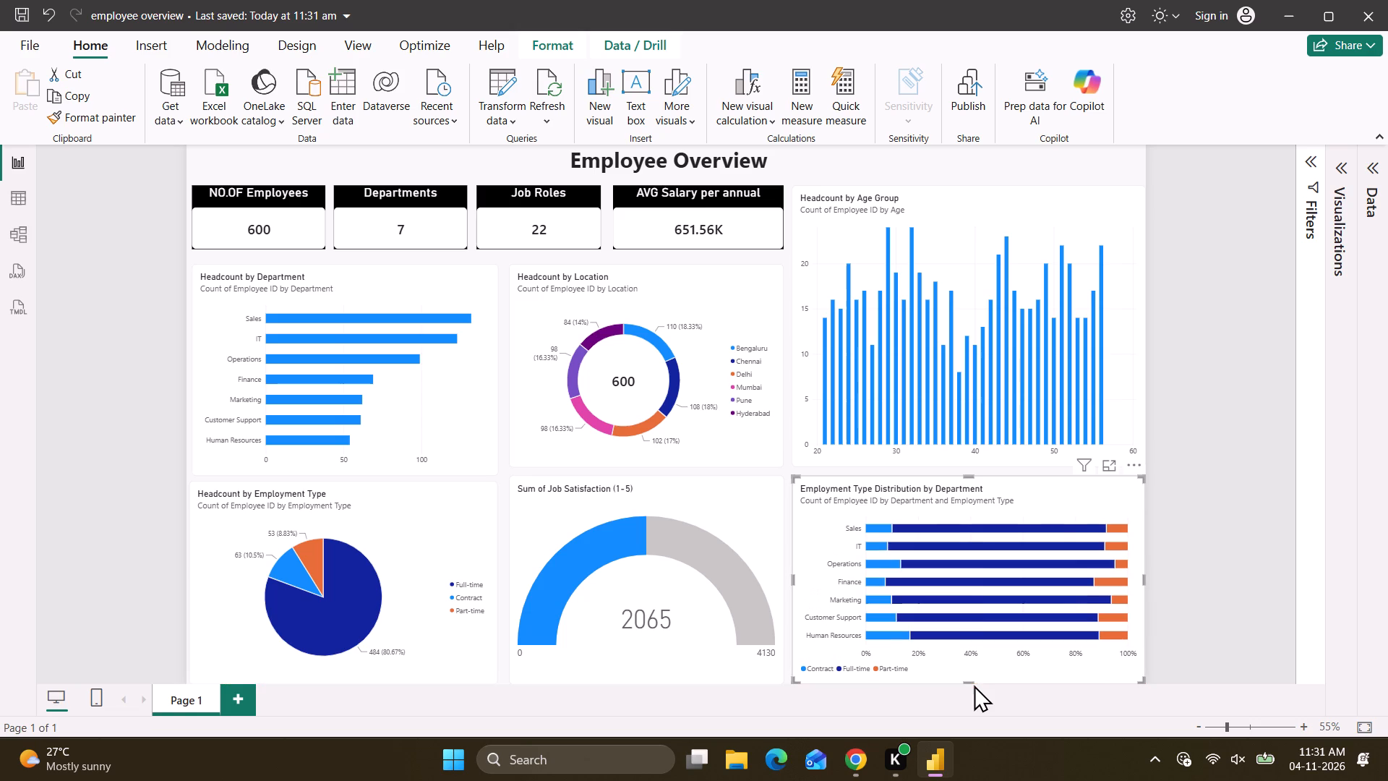
# Deselect the dashboard visuals and save the report.
pyautogui.click(946, 221)
pyautogui.click(1207, 341)
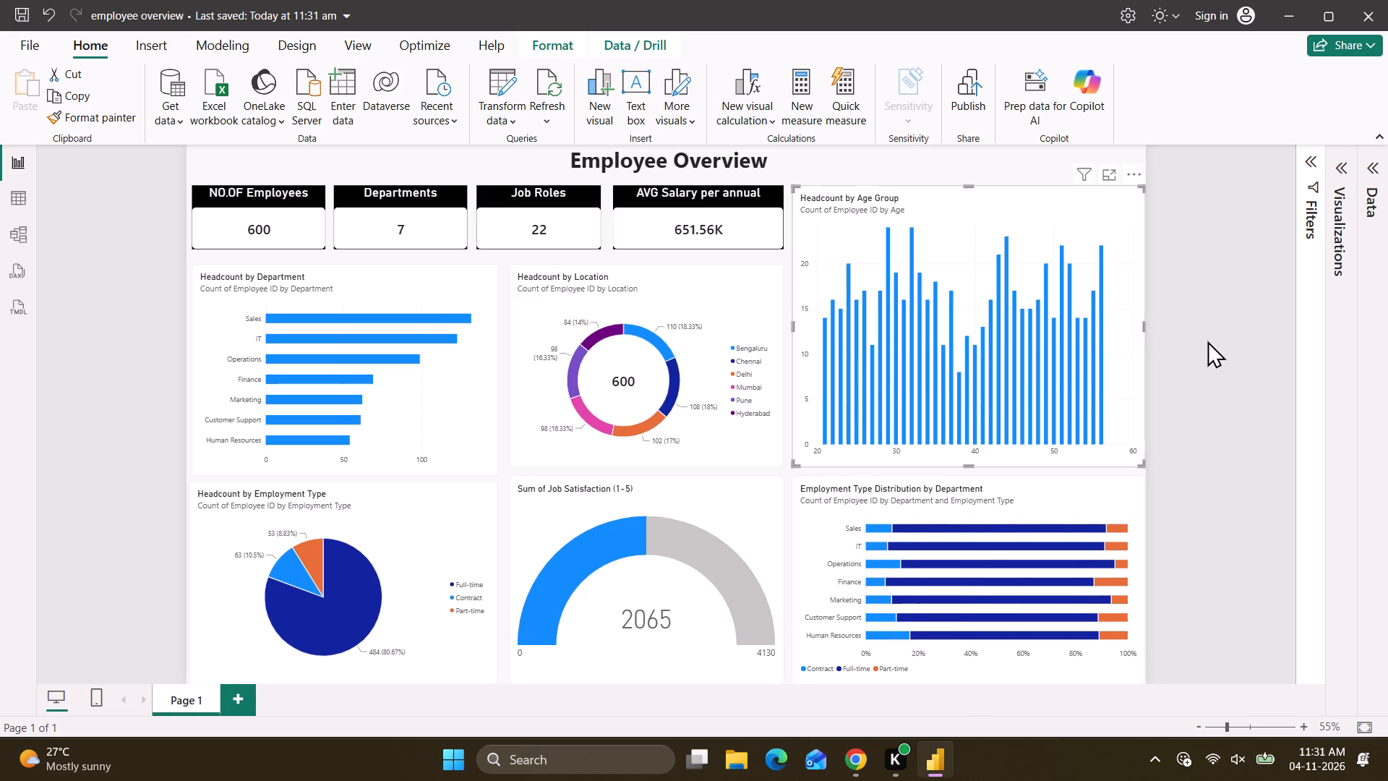
pyautogui.hotkey('ctrl', 's')
pyautogui.hotkey('ctrl', 's')
pyautogui.hotkey('ctrl', 's')
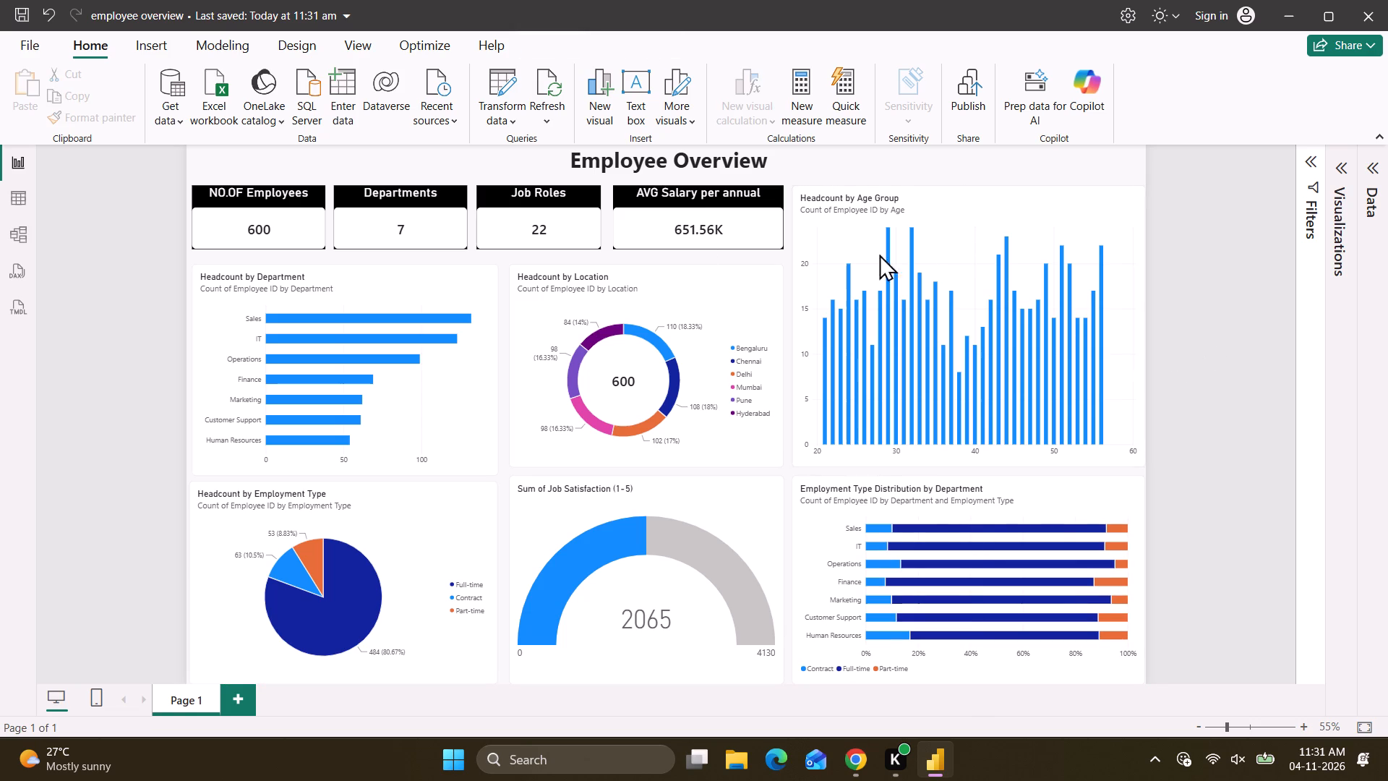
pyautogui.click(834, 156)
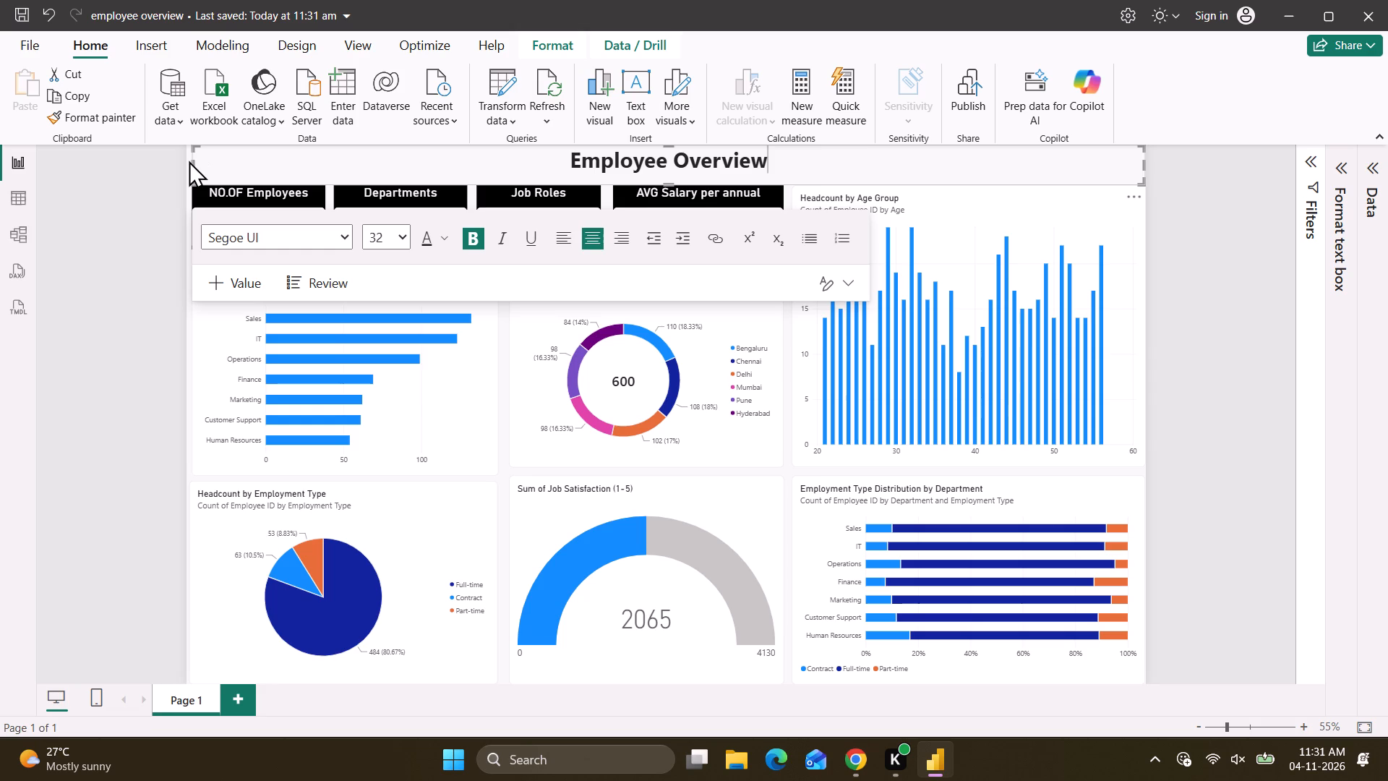